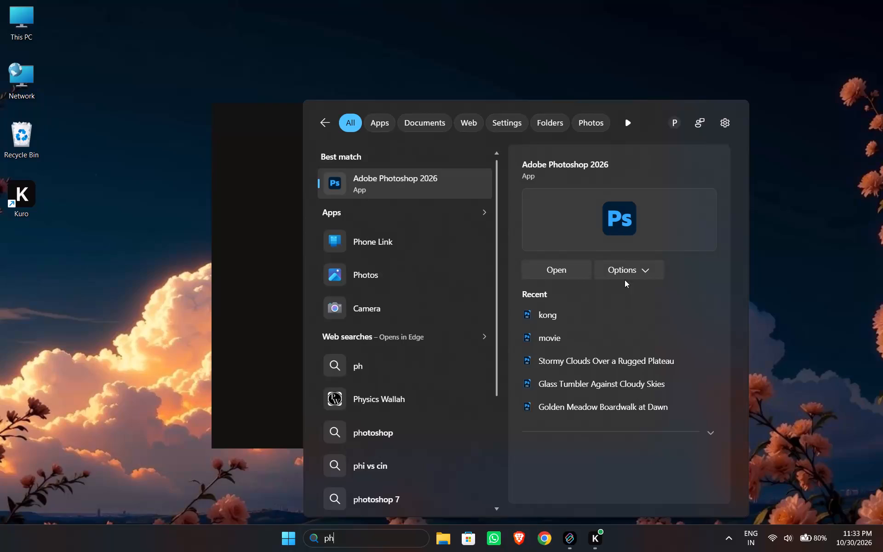
Launch Adobe Photoshop 2026.
{"action": "left_click", "coordinate": [558, 265]}
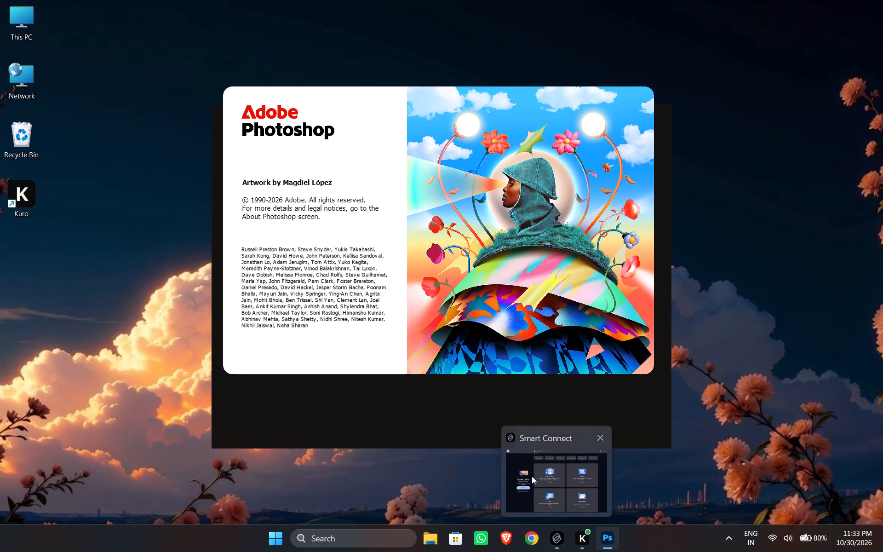
Close the Smart Connect window while Photoshop loads.
{"action": "middle_click", "coordinate": [532, 476]}
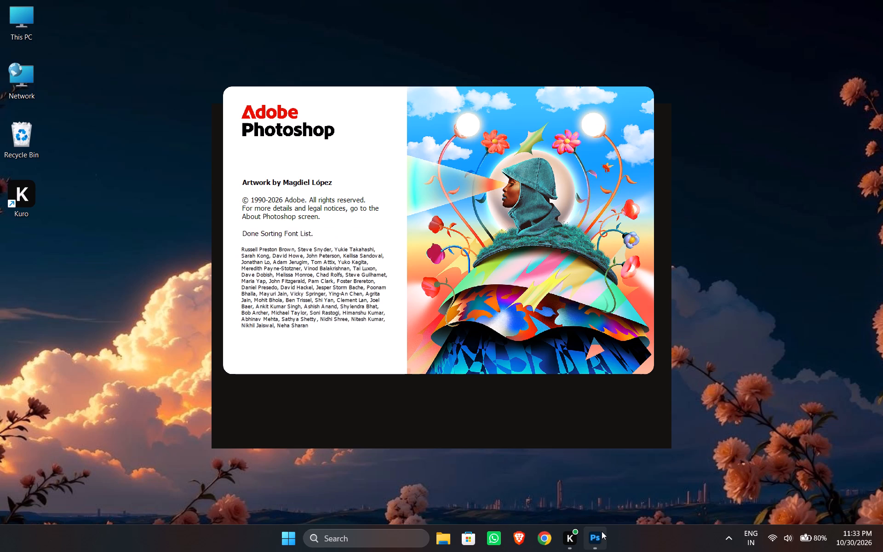
Switch to Google Chrome, search for youtube and open the YouTube site.
{"action": "left_click", "coordinate": [545, 540]}
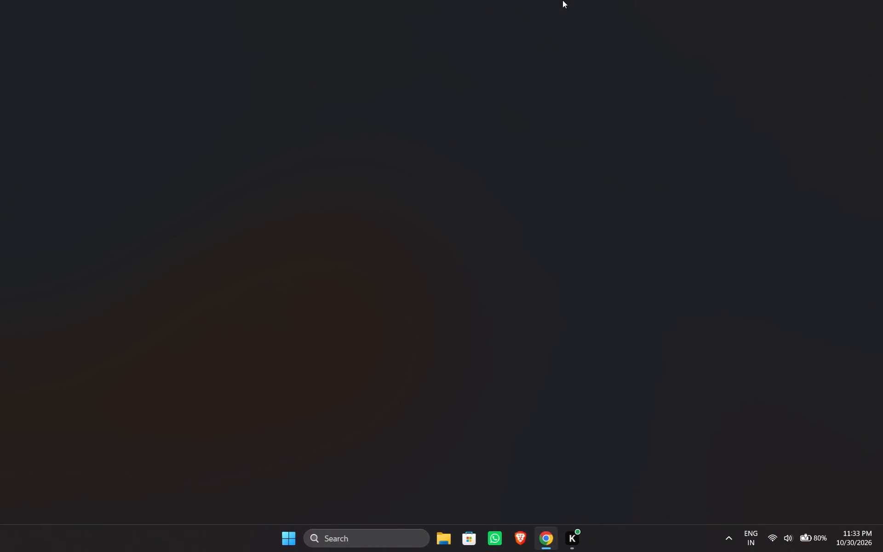
{"action": "key", "text": "y"}
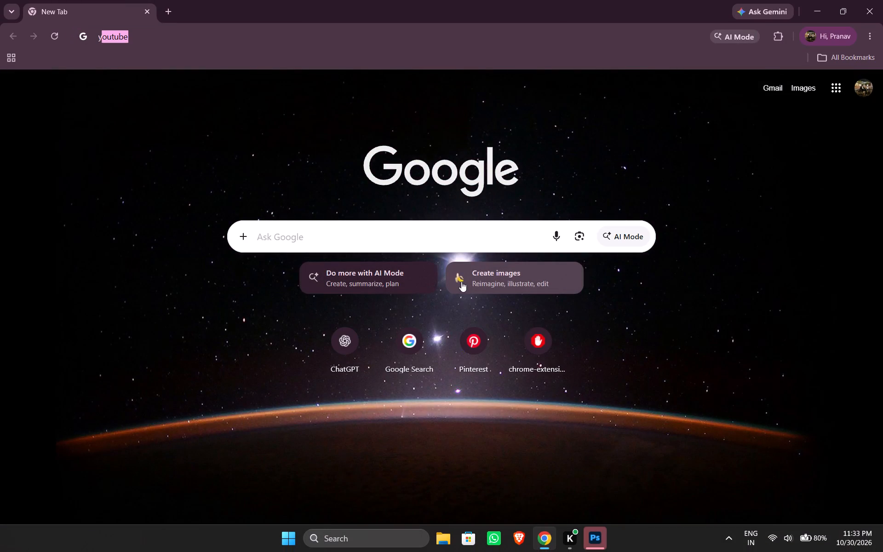
{"action": "key", "text": "Return"}
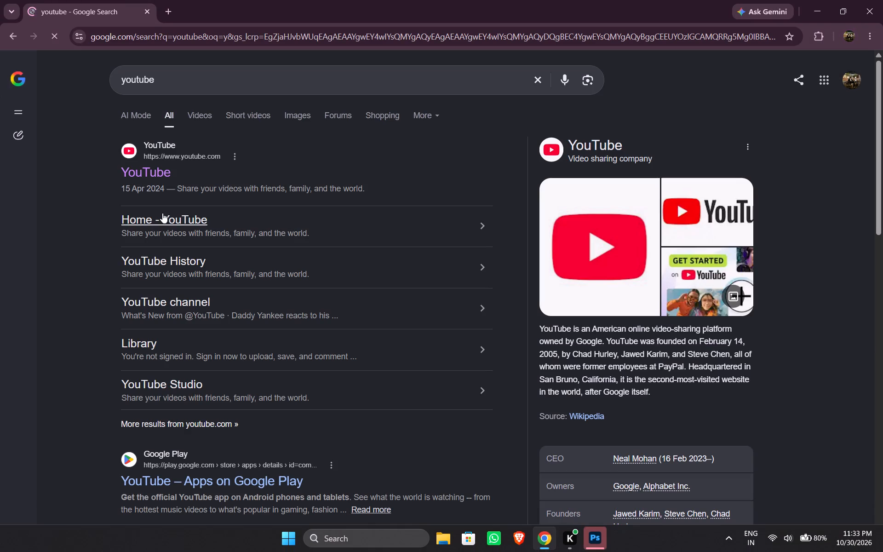
{"action": "left_click", "coordinate": [162, 169]}
Pin the Stylus extension in the browser and check its style options for youtube.com.
{"action": "left_click", "coordinate": [818, 38]}
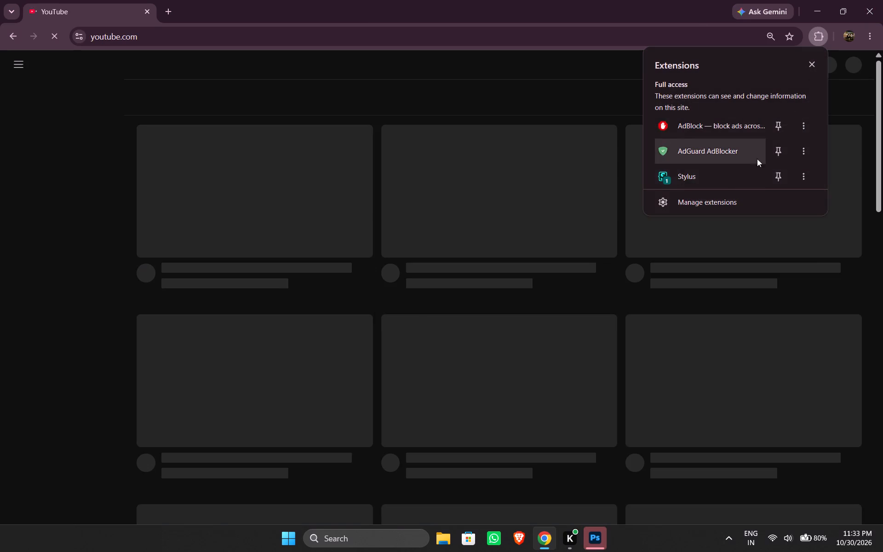
{"action": "left_click", "coordinate": [779, 171]}
{"action": "left_click", "coordinate": [794, 34]}
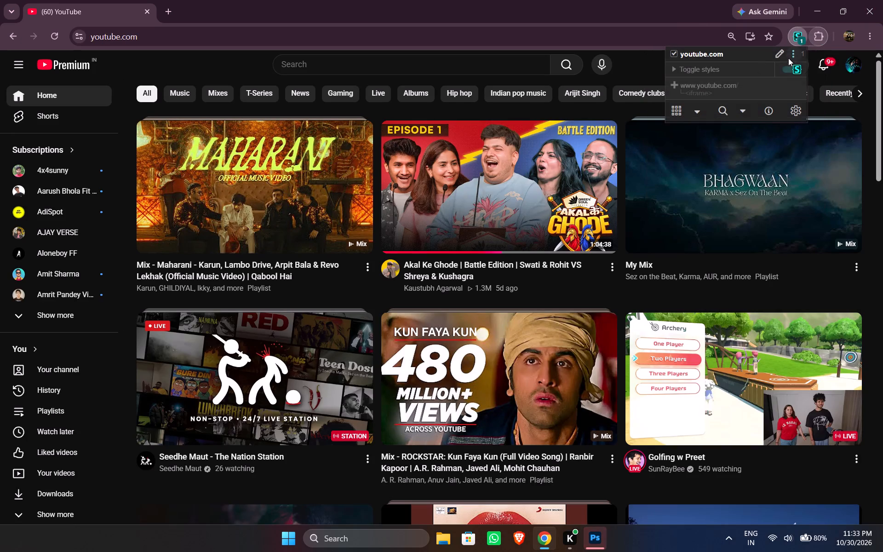
{"action": "left_click", "coordinate": [456, 0]}
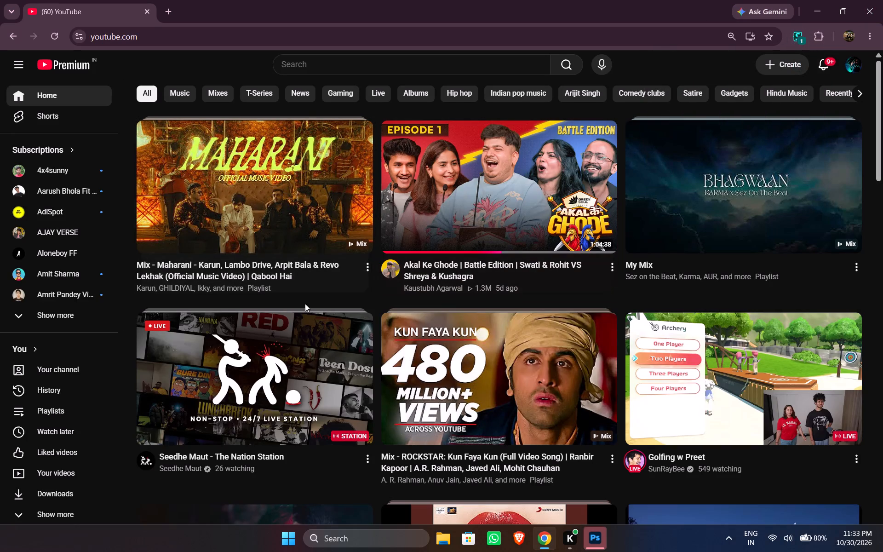
Play the ROCKSTAR: Kun Faya Kun mix from the YouTube home page.
{"action": "left_click", "coordinate": [536, 363]}
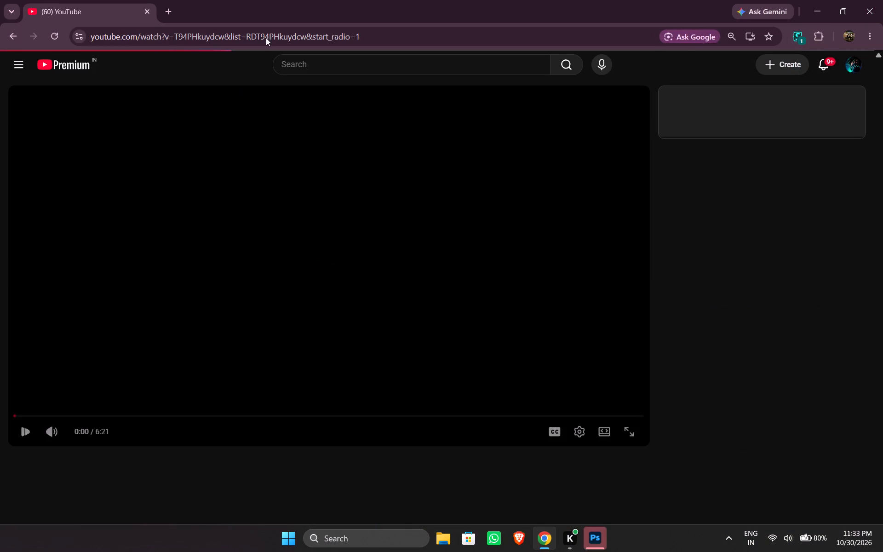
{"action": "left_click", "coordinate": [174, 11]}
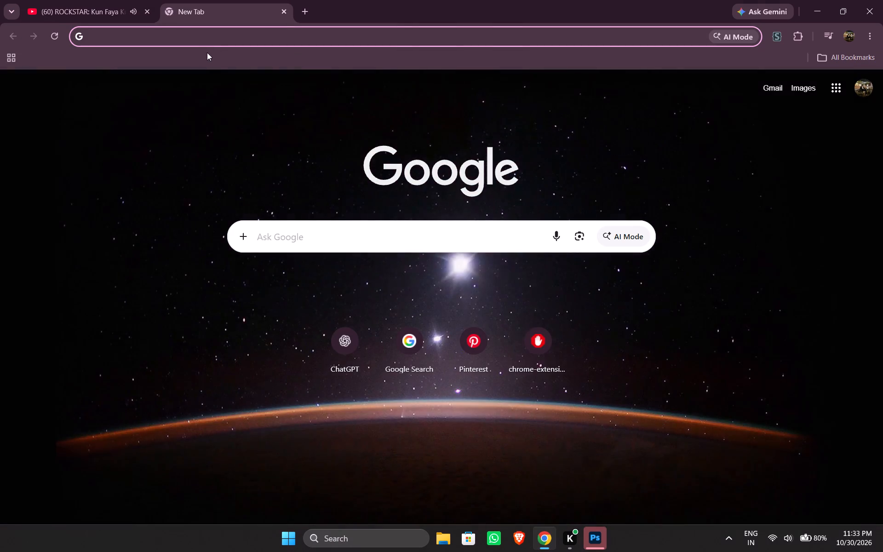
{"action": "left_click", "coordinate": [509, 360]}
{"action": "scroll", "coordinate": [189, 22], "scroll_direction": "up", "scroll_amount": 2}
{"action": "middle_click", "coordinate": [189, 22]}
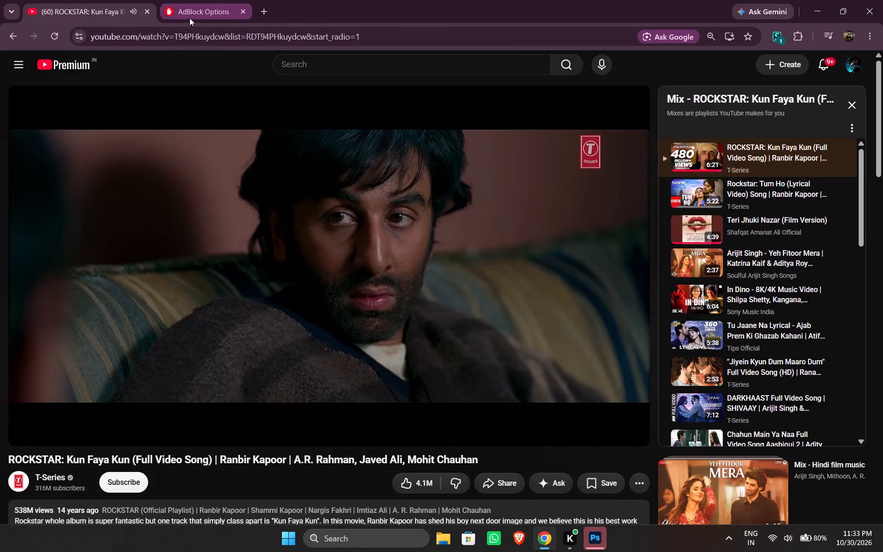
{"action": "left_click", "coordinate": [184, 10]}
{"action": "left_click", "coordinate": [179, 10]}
Open Pinterest in a new browser tab and maximize the window.
{"action": "left_click", "coordinate": [172, 11]}
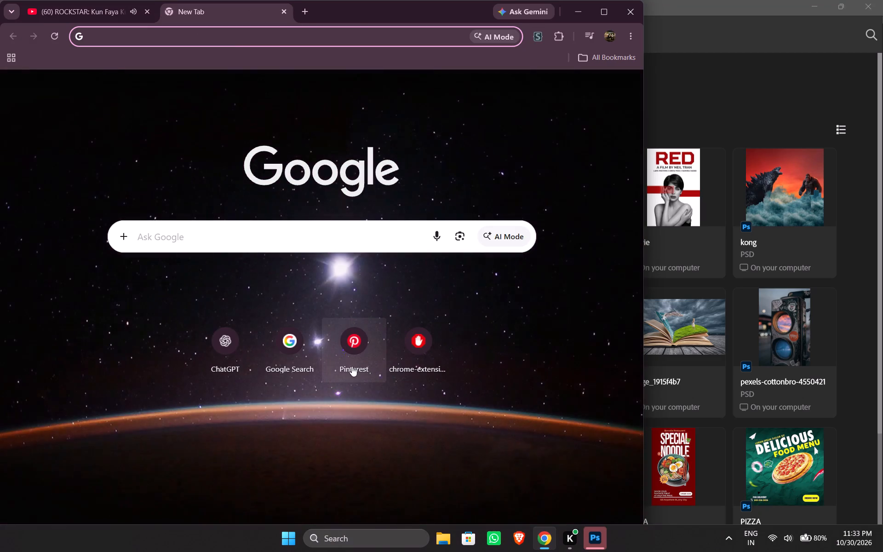
{"action": "left_click", "coordinate": [351, 366]}
{"action": "left_click", "coordinate": [597, 13]}
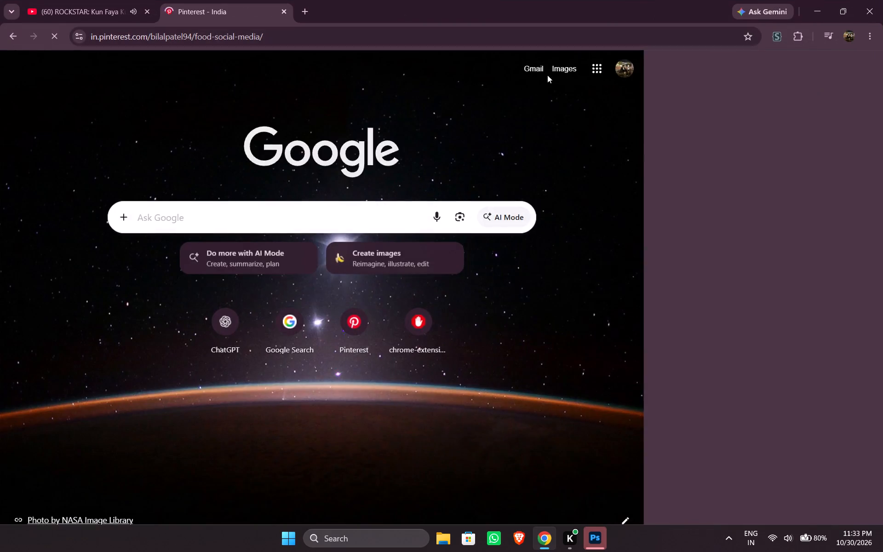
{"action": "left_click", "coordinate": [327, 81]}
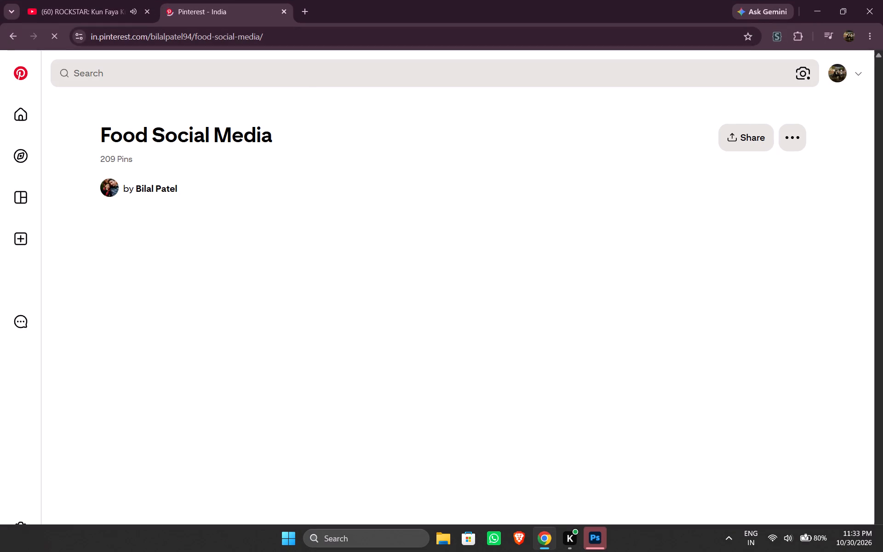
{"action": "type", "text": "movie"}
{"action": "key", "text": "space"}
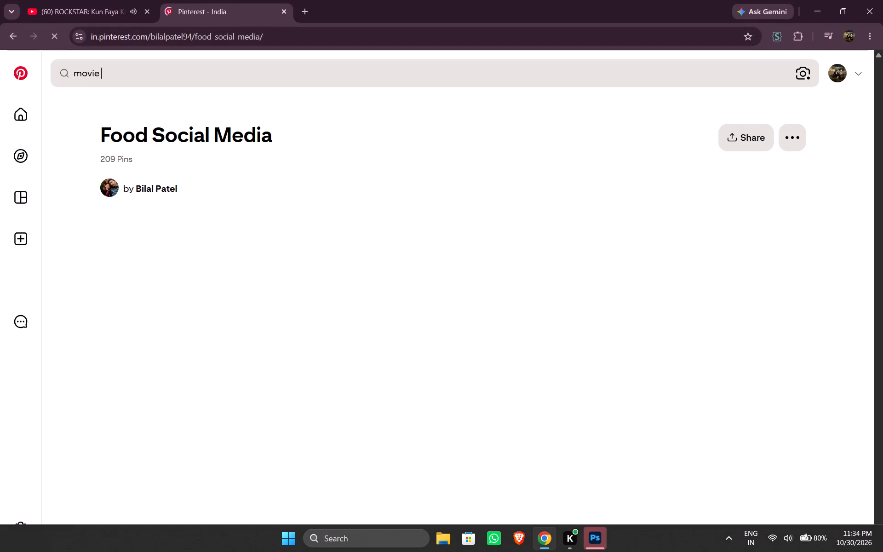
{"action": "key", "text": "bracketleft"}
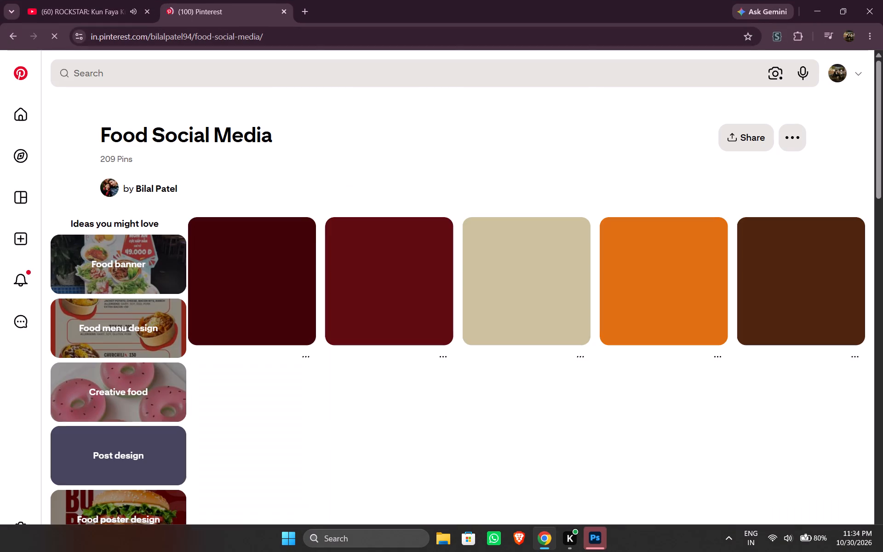
Search Pinterest for "movie poster".
{"action": "left_click", "coordinate": [270, 68]}
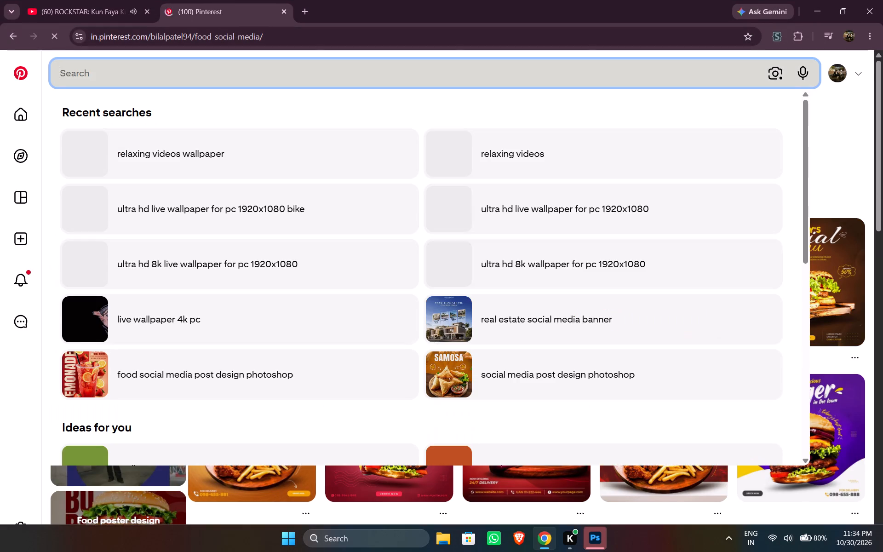
{"action": "type", "text": "movie poster"}
{"action": "key", "text": "space"}
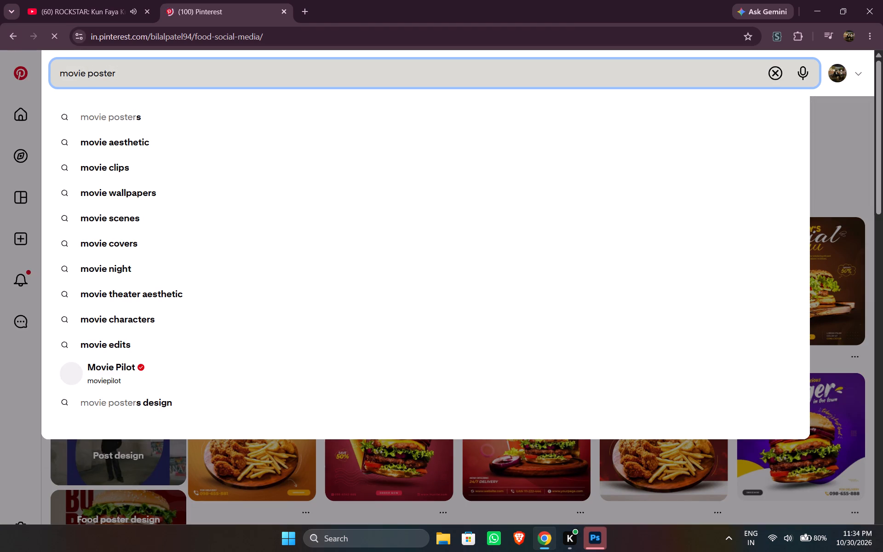
{"action": "key", "text": "Return"}
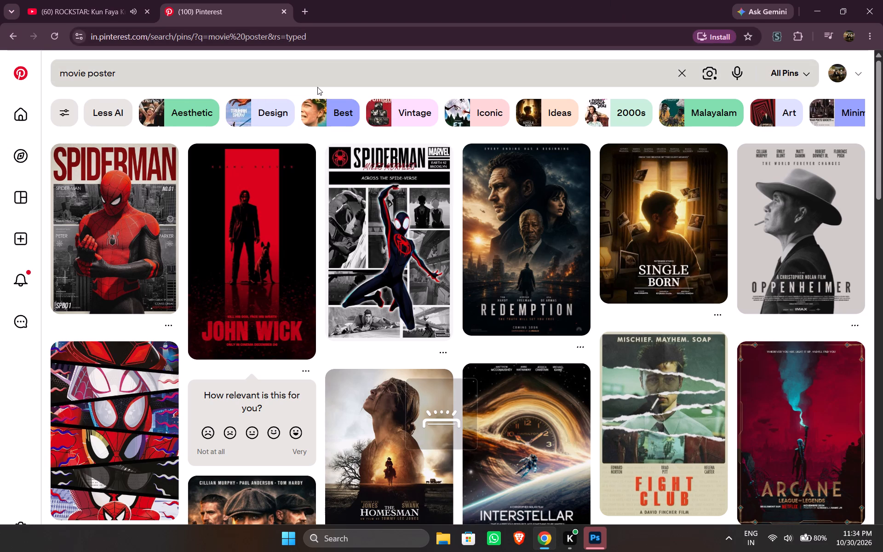
Browse the "movie poster" results for a design suitable as a poster reference.
{"action": "scroll", "coordinate": [792, 264], "scroll_direction": "down", "scroll_amount": 6}
{"action": "scroll", "coordinate": [755, 277], "scroll_direction": "down", "scroll_amount": 2}
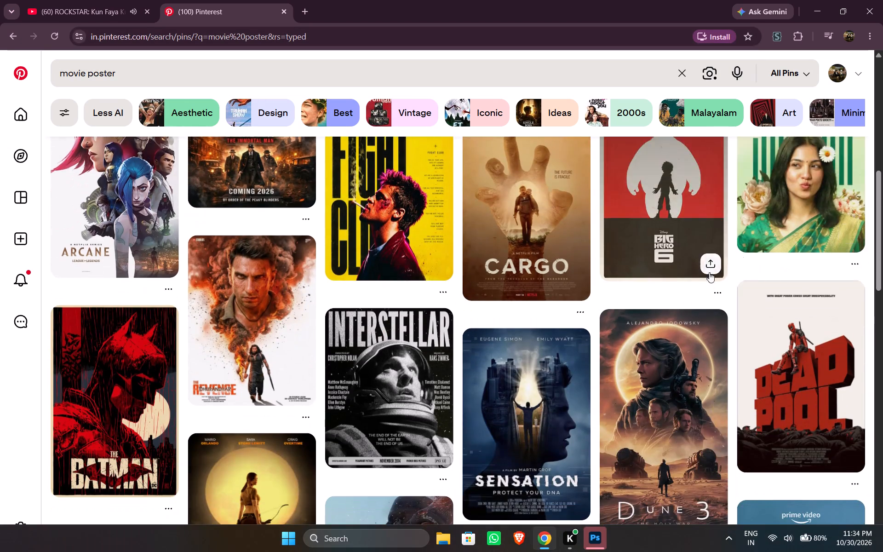
{"action": "scroll", "coordinate": [707, 276], "scroll_direction": "down", "scroll_amount": 2}
{"action": "scroll", "coordinate": [798, 366], "scroll_direction": "down", "scroll_amount": 2}
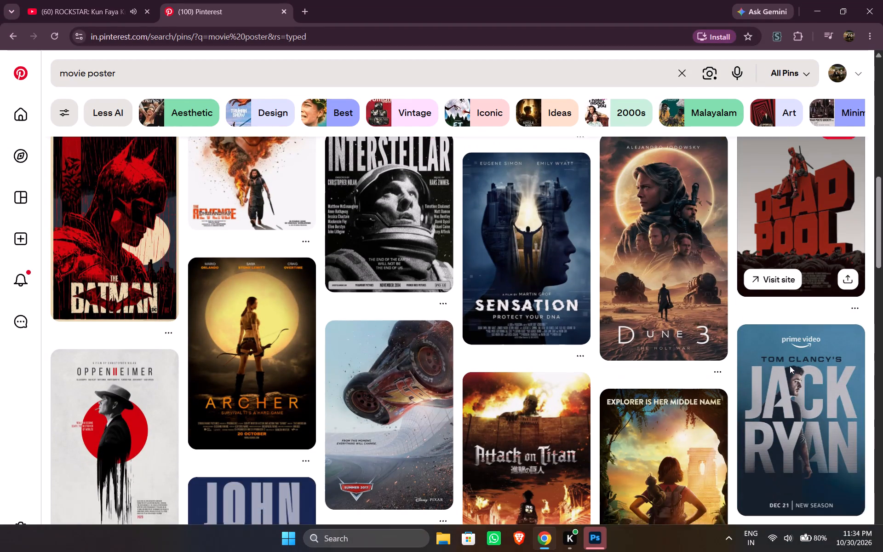
{"action": "scroll", "coordinate": [756, 374], "scroll_direction": "down", "scroll_amount": 5}
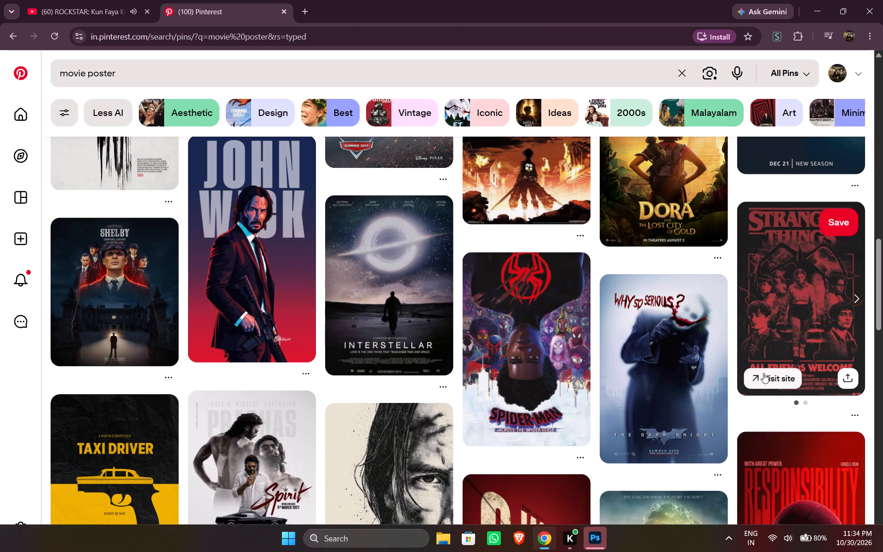
{"action": "scroll", "coordinate": [741, 423], "scroll_direction": "down", "scroll_amount": 2}
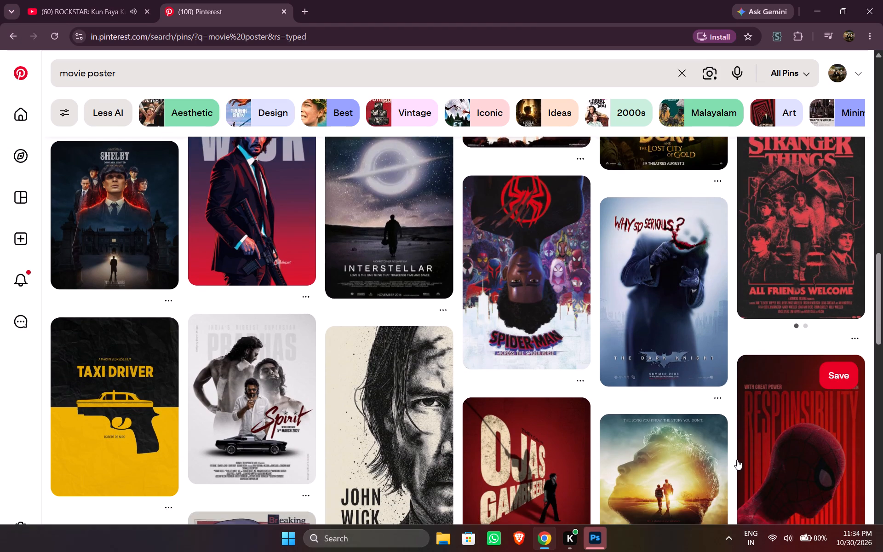
{"action": "scroll", "coordinate": [737, 465], "scroll_direction": "down", "scroll_amount": 2}
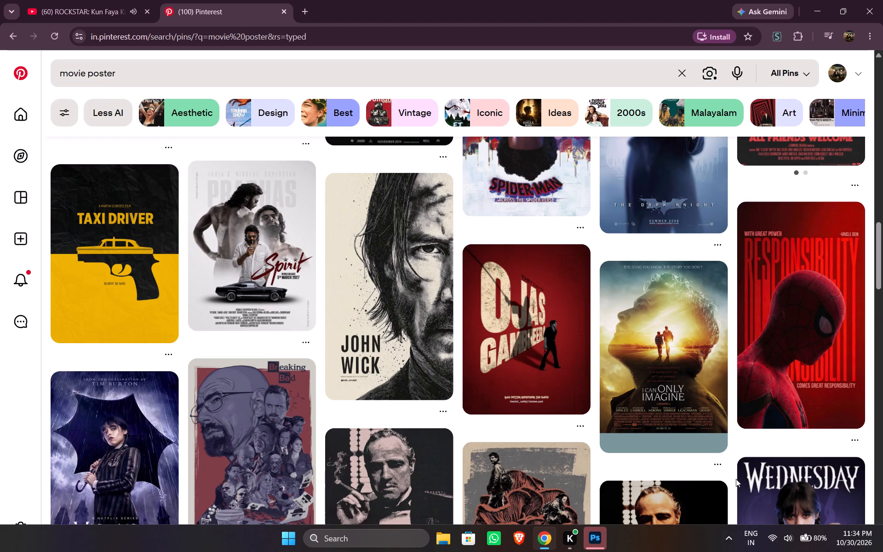
{"action": "scroll", "coordinate": [739, 479], "scroll_direction": "down", "scroll_amount": 4}
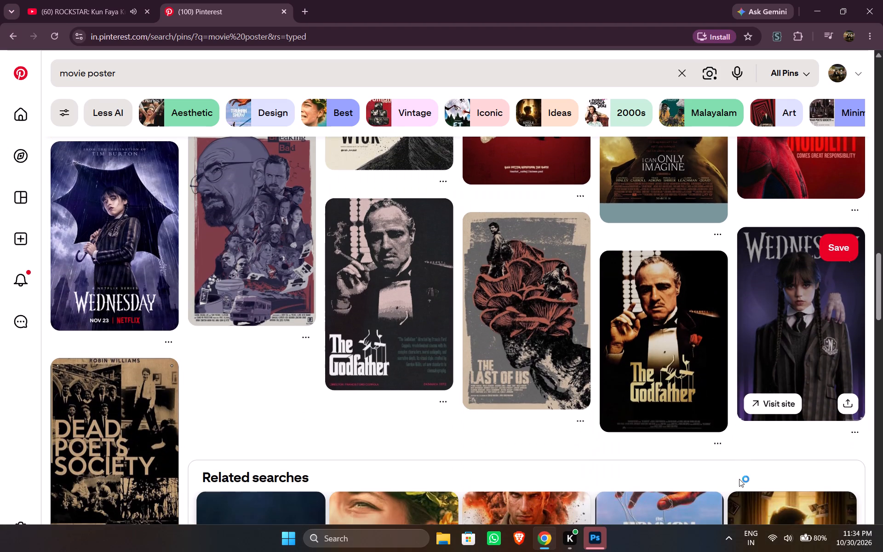
{"action": "scroll", "coordinate": [443, 229], "scroll_direction": "down", "scroll_amount": 8}
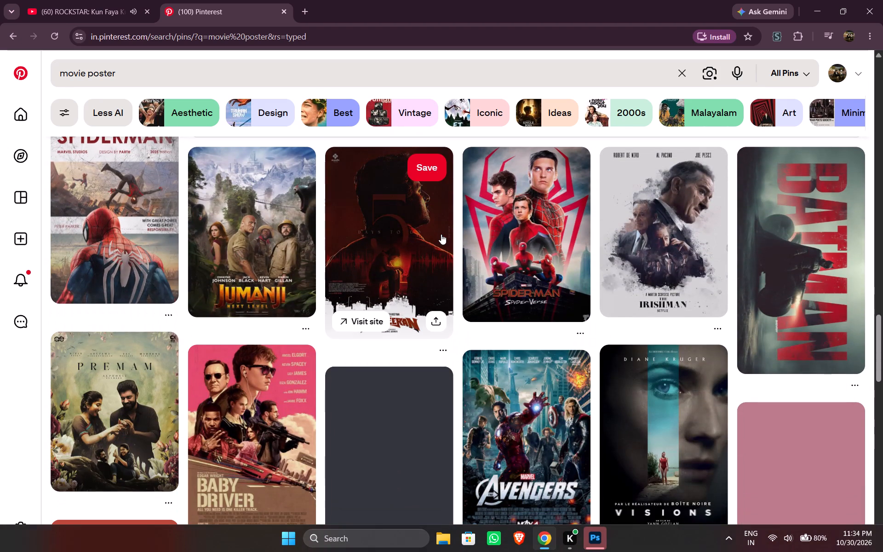
{"action": "scroll", "coordinate": [453, 257], "scroll_direction": "down", "scroll_amount": 4}
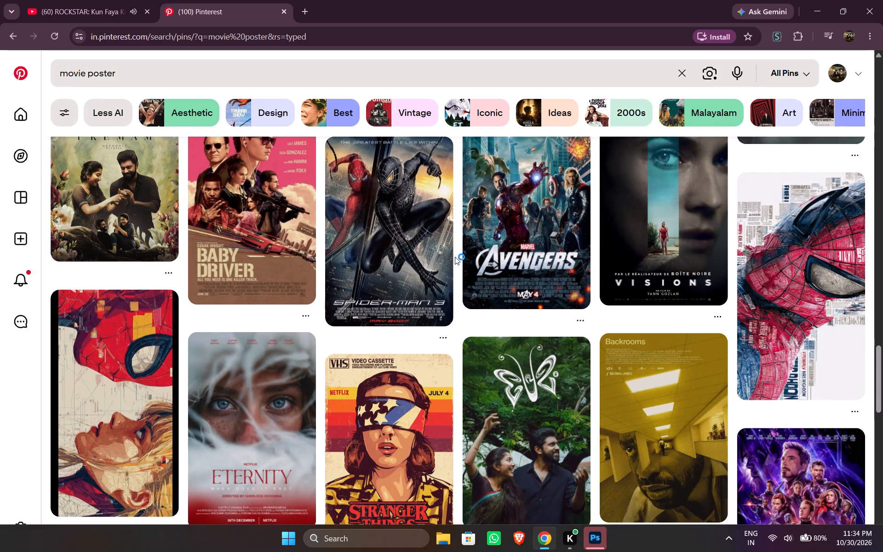
{"action": "scroll", "coordinate": [455, 257], "scroll_direction": "down", "scroll_amount": 5}
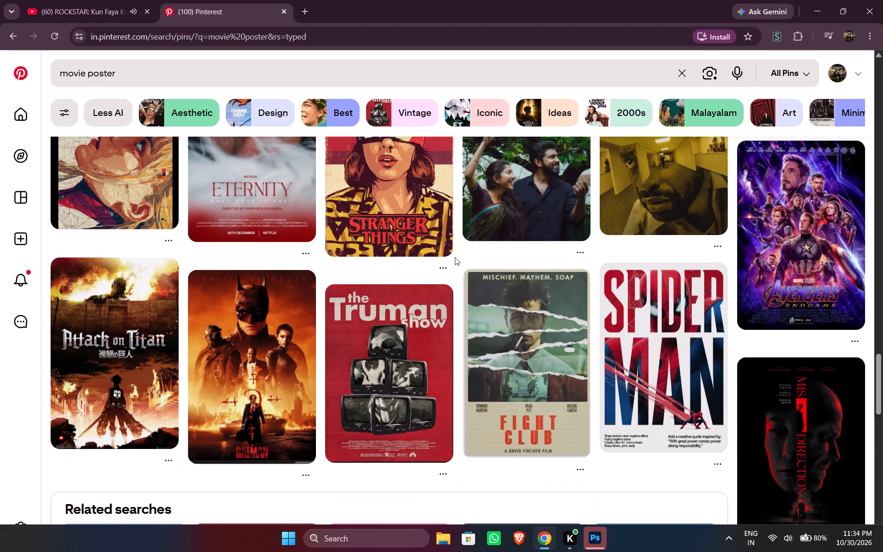
{"action": "scroll", "coordinate": [446, 264], "scroll_direction": "down", "scroll_amount": 1}
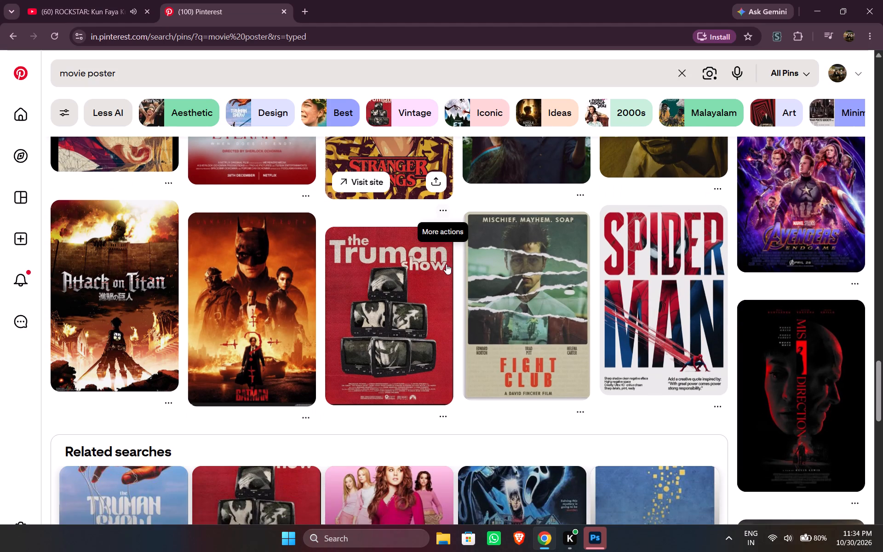
{"action": "scroll", "coordinate": [435, 270], "scroll_direction": "down", "scroll_amount": 8}
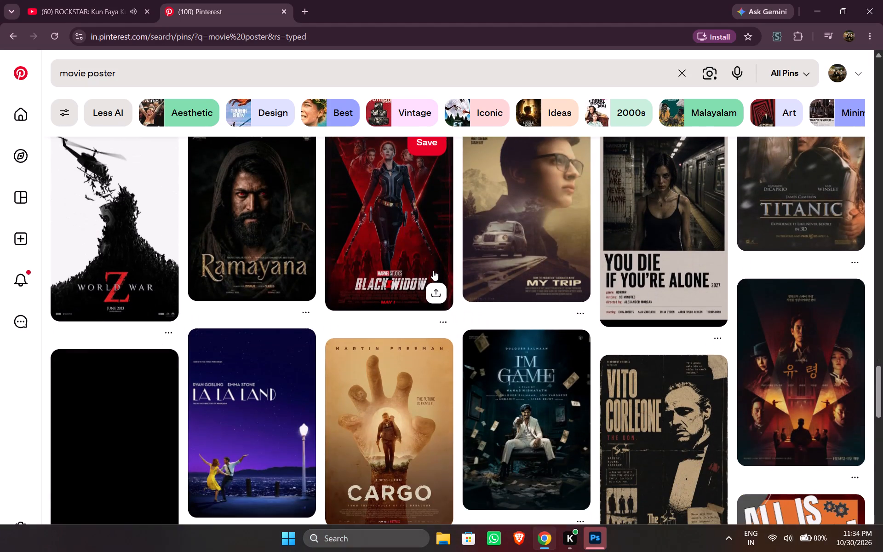
{"action": "scroll", "coordinate": [424, 265], "scroll_direction": "down", "scroll_amount": 5}
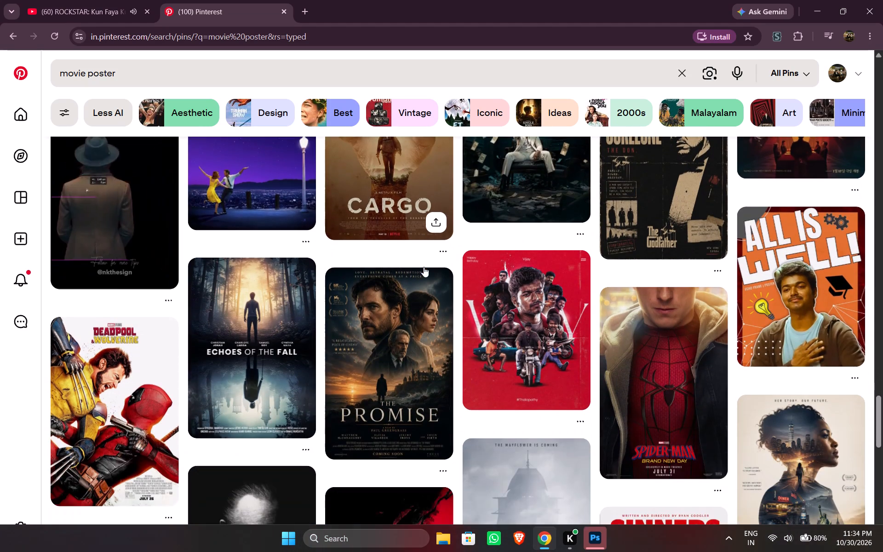
{"action": "scroll", "coordinate": [424, 267], "scroll_direction": "down", "scroll_amount": 1}
{"action": "scroll", "coordinate": [538, 296], "scroll_direction": "down", "scroll_amount": 3}
{"action": "scroll", "coordinate": [487, 301], "scroll_direction": "down", "scroll_amount": 13}
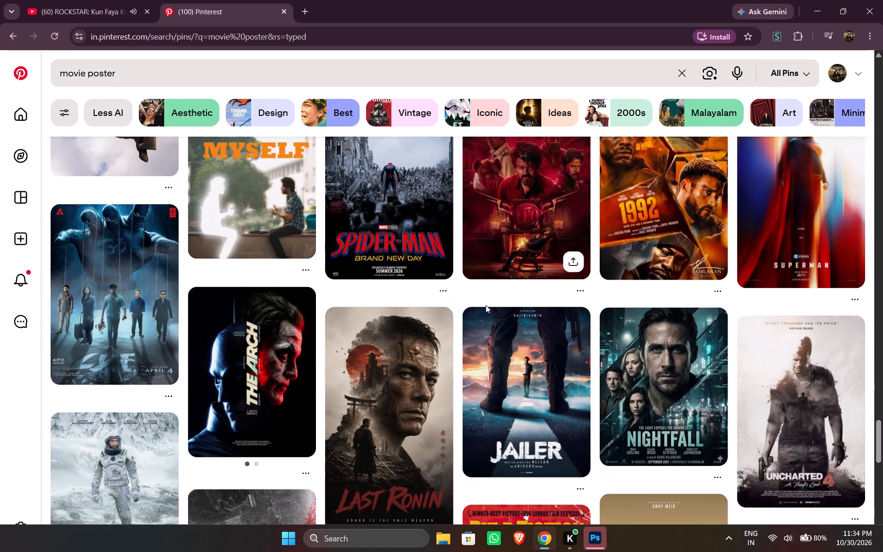
{"action": "scroll", "coordinate": [486, 305], "scroll_direction": "down", "scroll_amount": 8}
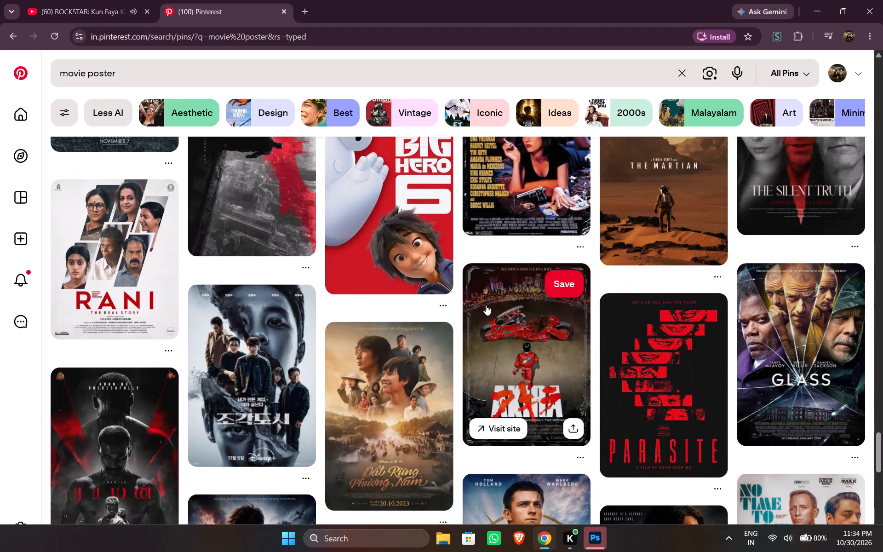
{"action": "scroll", "coordinate": [486, 305], "scroll_direction": "down", "scroll_amount": 8}
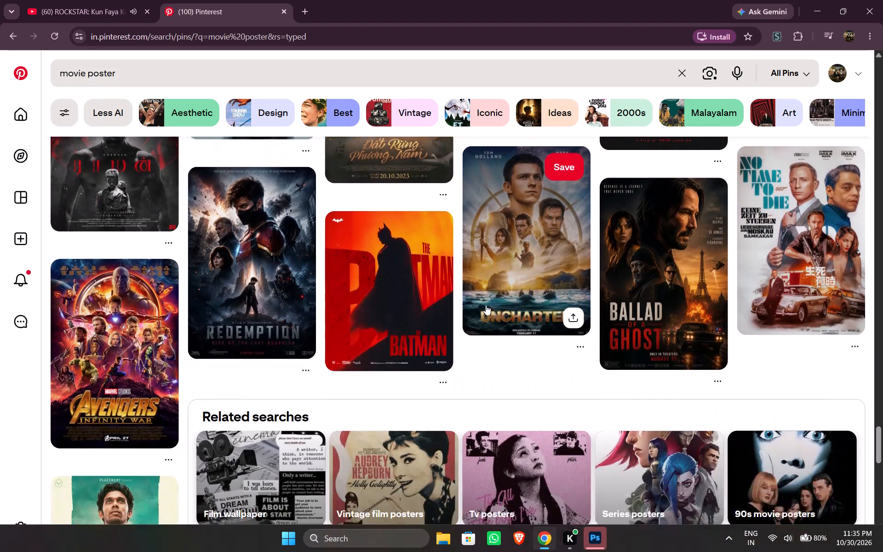
{"action": "scroll", "coordinate": [486, 305], "scroll_direction": "down", "scroll_amount": 9}
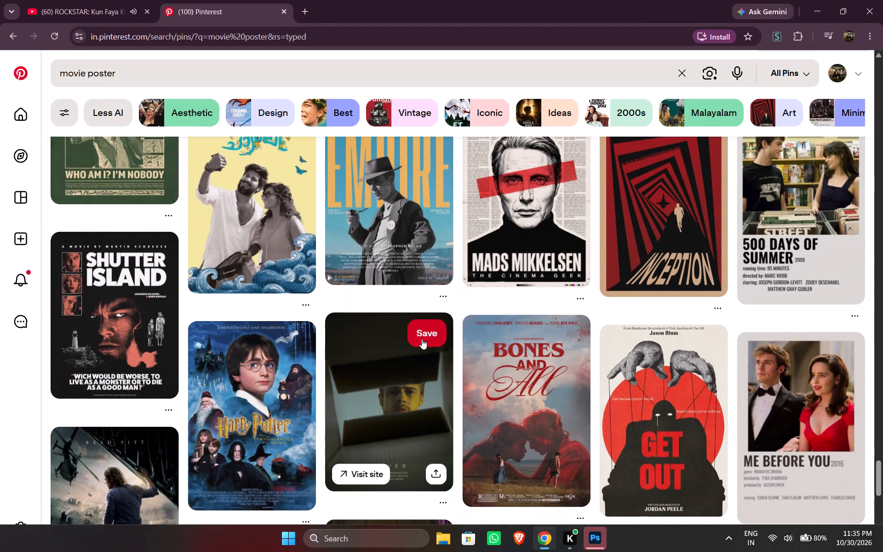
{"action": "scroll", "coordinate": [404, 350], "scroll_direction": "down", "scroll_amount": 9}
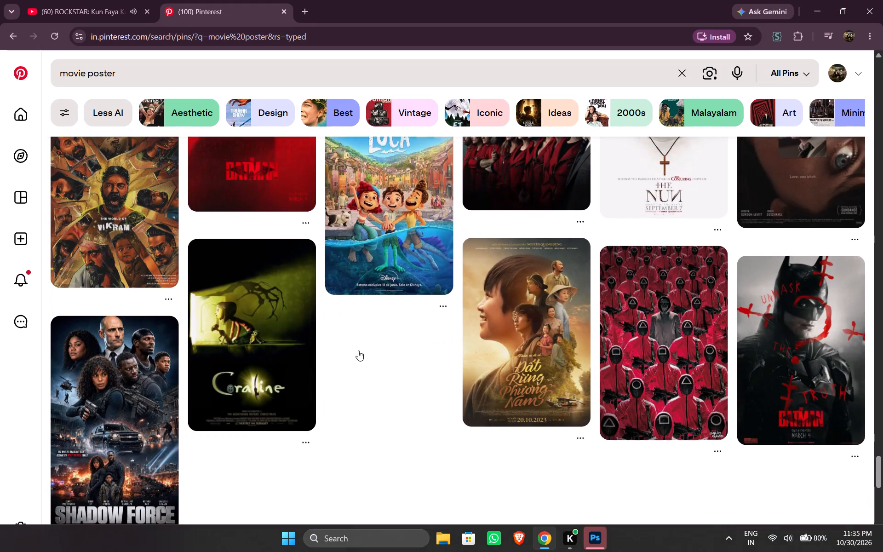
{"action": "scroll", "coordinate": [357, 335], "scroll_direction": "down", "scroll_amount": 3}
{"action": "scroll", "coordinate": [344, 283], "scroll_direction": "down", "scroll_amount": 2}
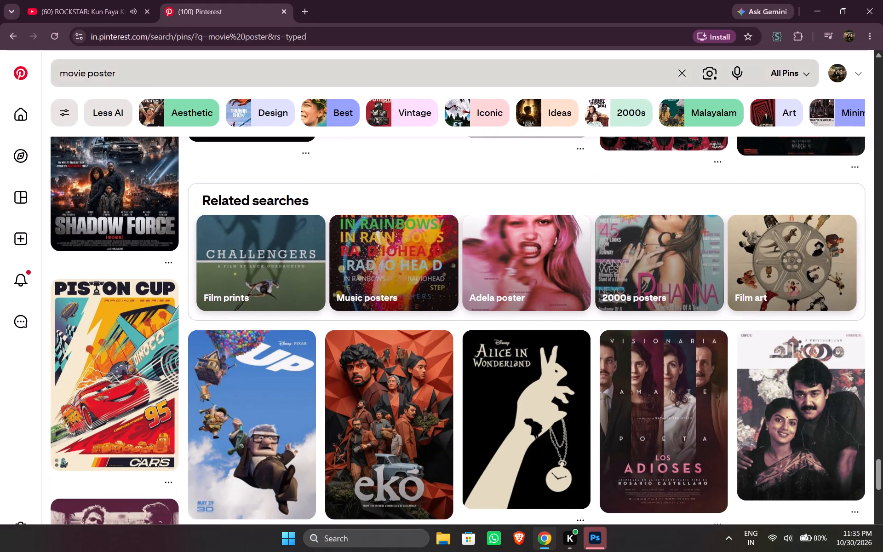
Refine the Pinterest search to "movie poster easy".
{"action": "left_click", "coordinate": [156, 81]}
{"action": "key", "text": "space"}
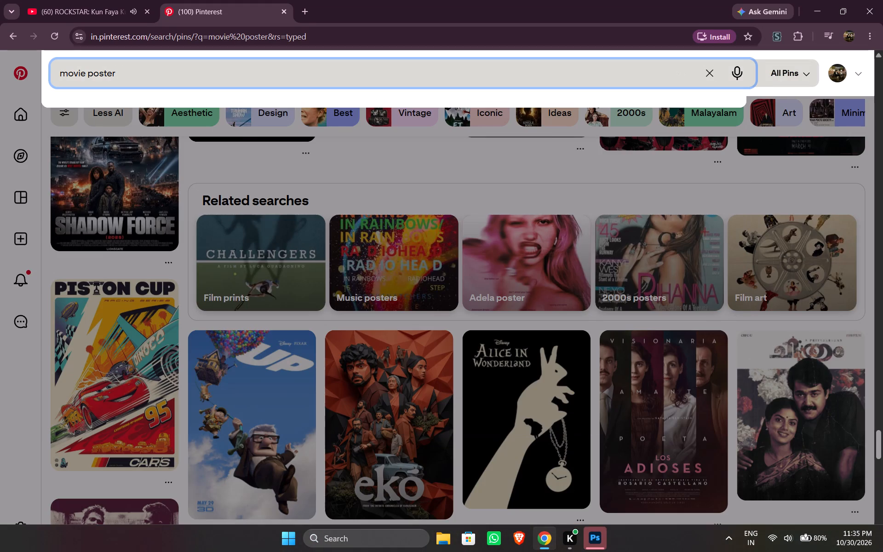
{"action": "type", "text": "easy"}
{"action": "key", "text": "space"}
{"action": "key", "text": "Return"}
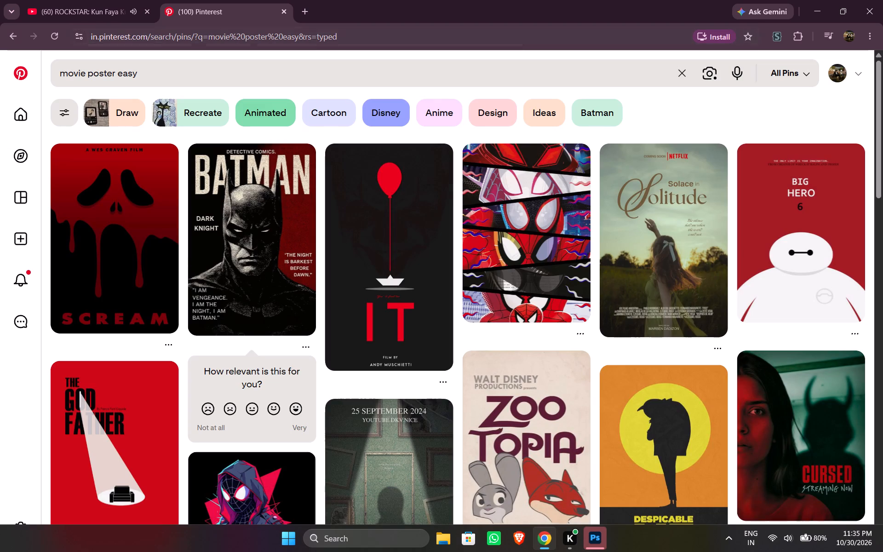
Look through the "movie poster easy" results for a simple poster design to use as a reference.
{"action": "scroll", "coordinate": [608, 248], "scroll_direction": "down", "scroll_amount": 2}
{"action": "scroll", "coordinate": [95, 339], "scroll_direction": "down", "scroll_amount": 2}
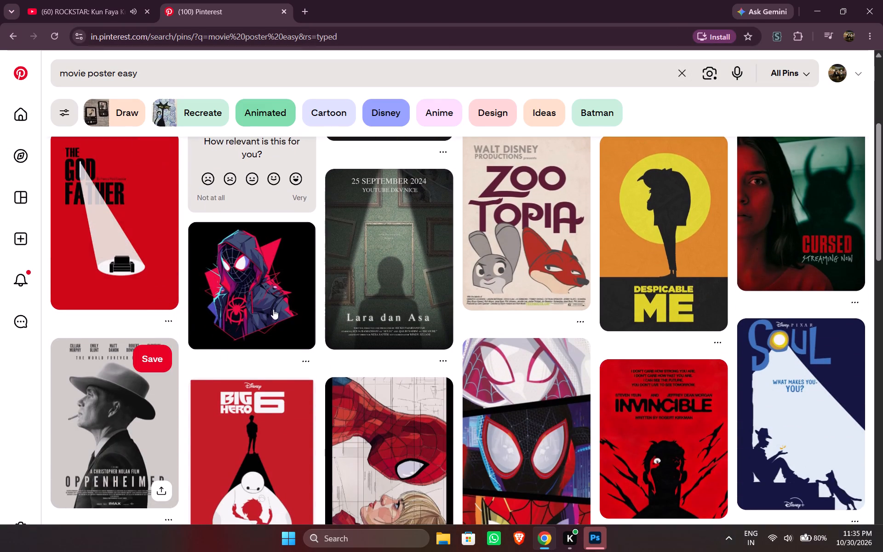
{"action": "scroll", "coordinate": [275, 309], "scroll_direction": "down", "scroll_amount": 3}
{"action": "scroll", "coordinate": [467, 296], "scroll_direction": "down", "scroll_amount": 3}
{"action": "scroll", "coordinate": [557, 364], "scroll_direction": "down", "scroll_amount": 3}
{"action": "scroll", "coordinate": [209, 350], "scroll_direction": "down", "scroll_amount": 2}
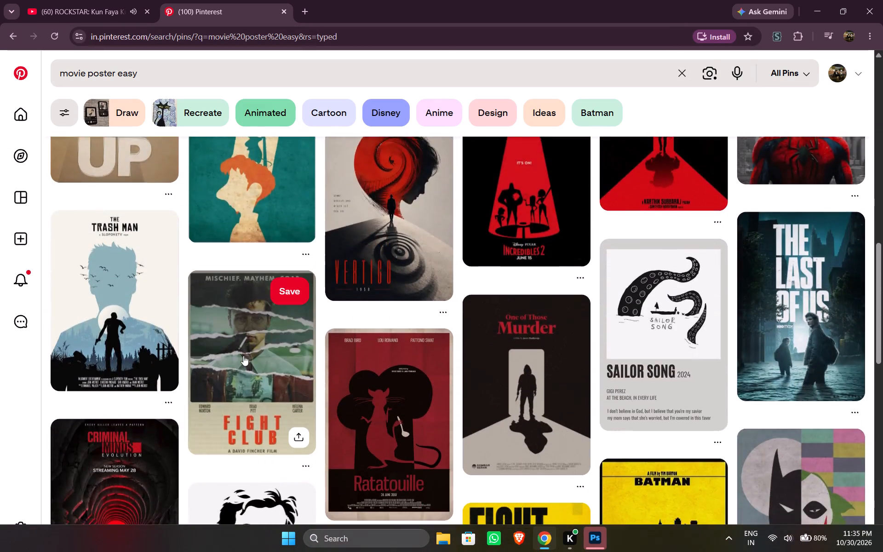
{"action": "scroll", "coordinate": [243, 356], "scroll_direction": "down", "scroll_amount": 2}
{"action": "scroll", "coordinate": [637, 318], "scroll_direction": "down", "scroll_amount": 4}
{"action": "scroll", "coordinate": [772, 322], "scroll_direction": "down", "scroll_amount": 3}
{"action": "scroll", "coordinate": [331, 399], "scroll_direction": "down", "scroll_amount": 3}
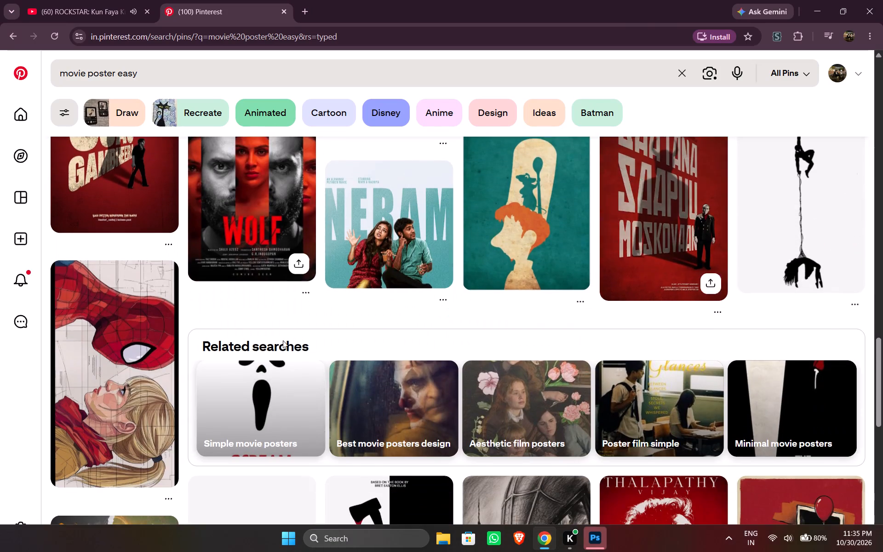
{"action": "scroll", "coordinate": [834, 330], "scroll_direction": "down", "scroll_amount": 4}
{"action": "scroll", "coordinate": [414, 371], "scroll_direction": "down", "scroll_amount": 4}
{"action": "scroll", "coordinate": [247, 362], "scroll_direction": "down", "scroll_amount": 5}
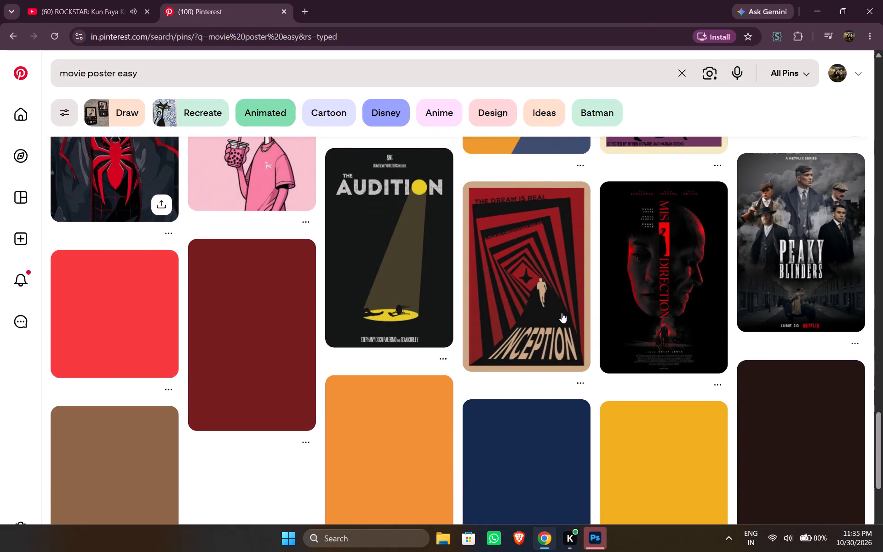
{"action": "scroll", "coordinate": [627, 333], "scroll_direction": "down", "scroll_amount": 3}
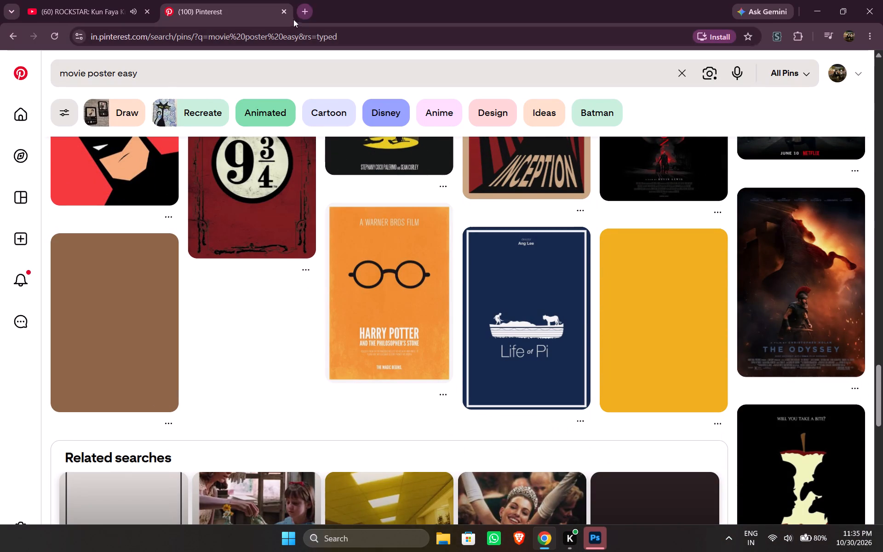
Search Pinterest for "god zilla vs kong movie poster easy".
{"action": "left_click", "coordinate": [57, 68]}
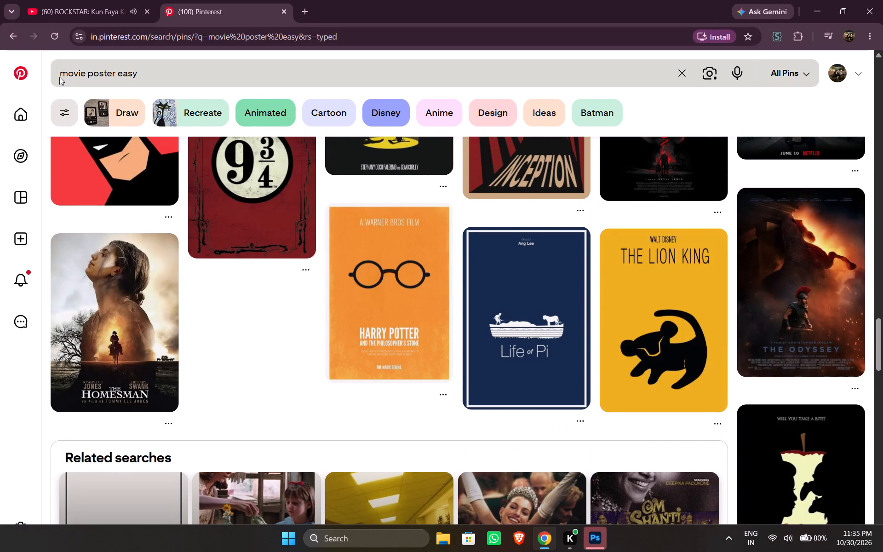
{"action": "left_click", "coordinate": [60, 76]}
{"action": "type", "text": "god zilla"}
{"action": "key", "text": "space"}
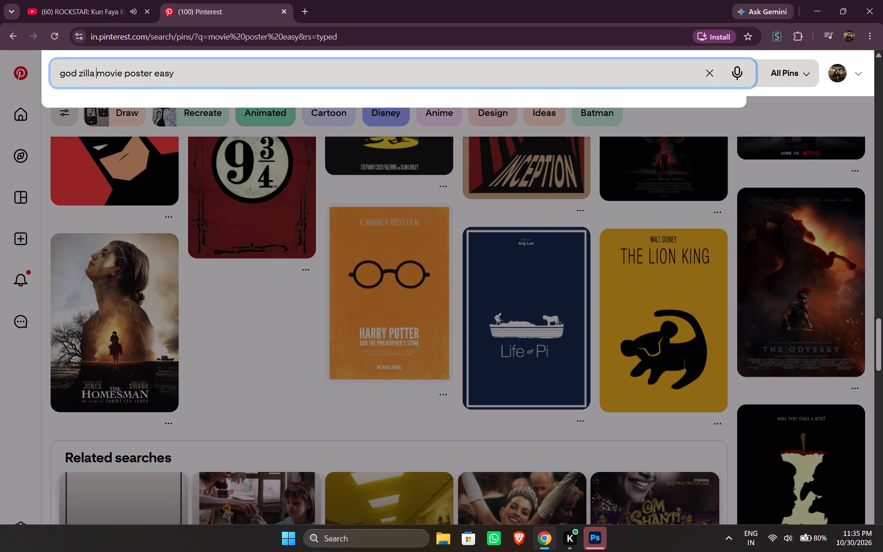
{"action": "type", "text": "vbs"}
{"action": "key", "text": "space"}
{"action": "key", "text": "BackSpace"}
{"action": "key", "text": "BackSpace"}
{"action": "key", "text": "BackSpace"}
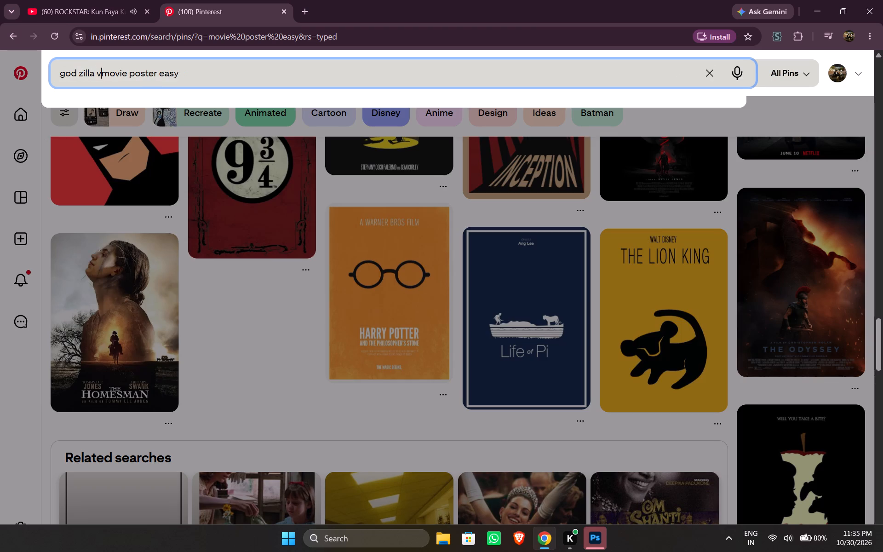
{"action": "type", "text": "s"}
{"action": "key", "text": "space"}
{"action": "type", "text": "kong"}
{"action": "key", "text": "space"}
{"action": "key", "text": "Return"}
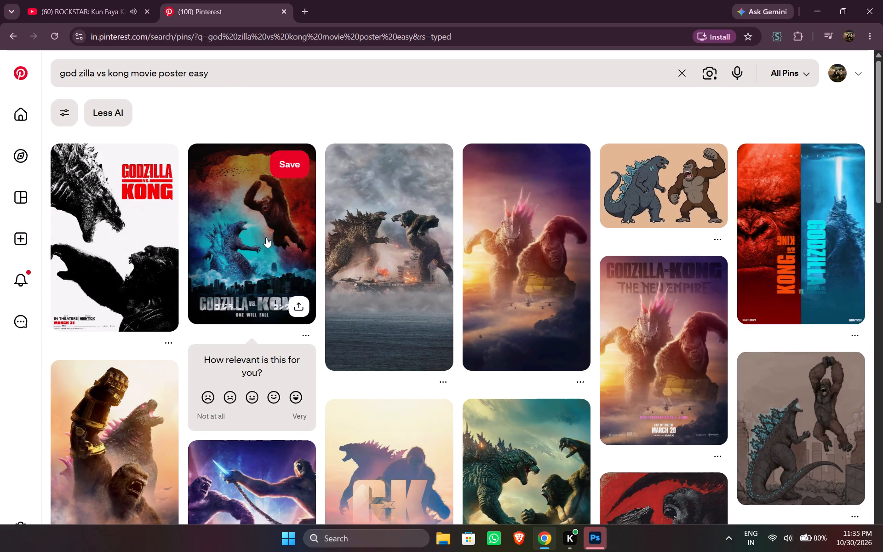
View the red-and-blue split Godzilla vs Kong 2021 poster pin and return to the search results.
{"action": "left_click", "coordinate": [814, 241]}
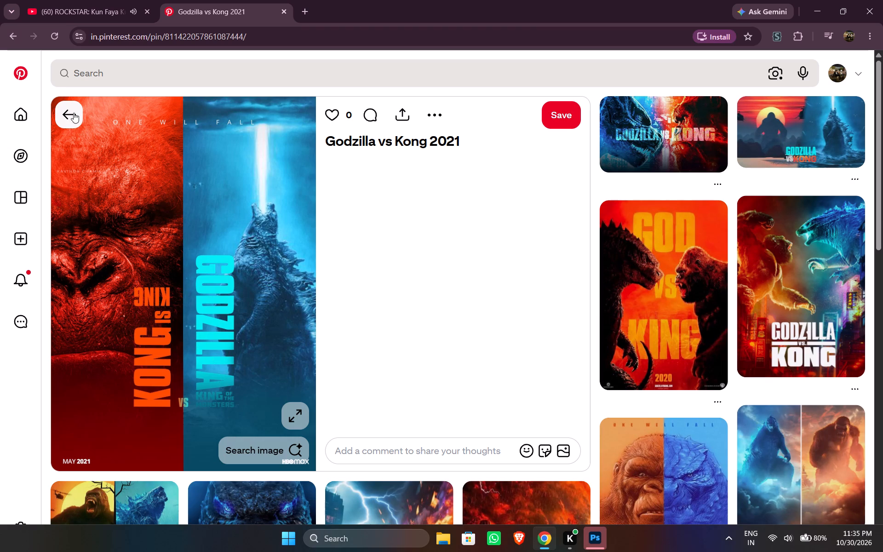
{"action": "key", "text": "Escape"}
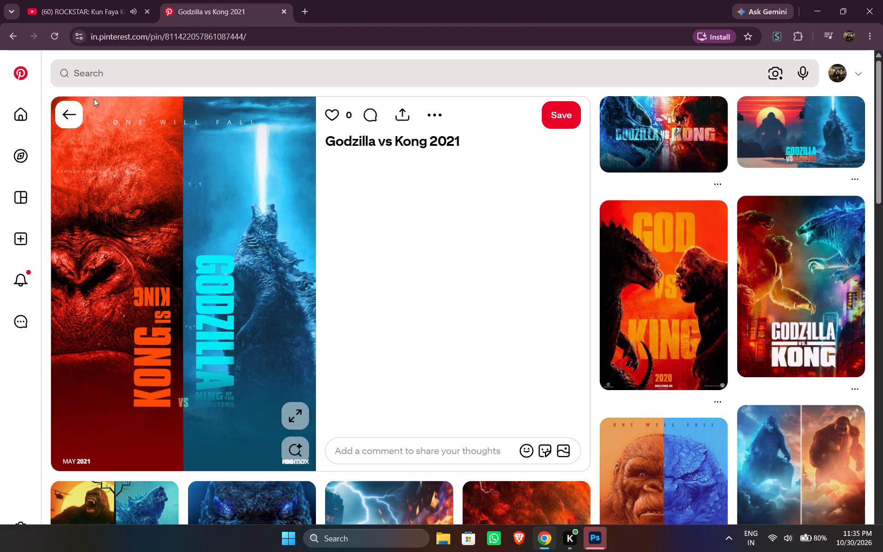
{"action": "left_click", "coordinate": [69, 118]}
Find the poster of Kong behind helicopters against a large sun, open its pin and download the image.
{"action": "scroll", "coordinate": [401, 327], "scroll_direction": "down", "scroll_amount": 4}
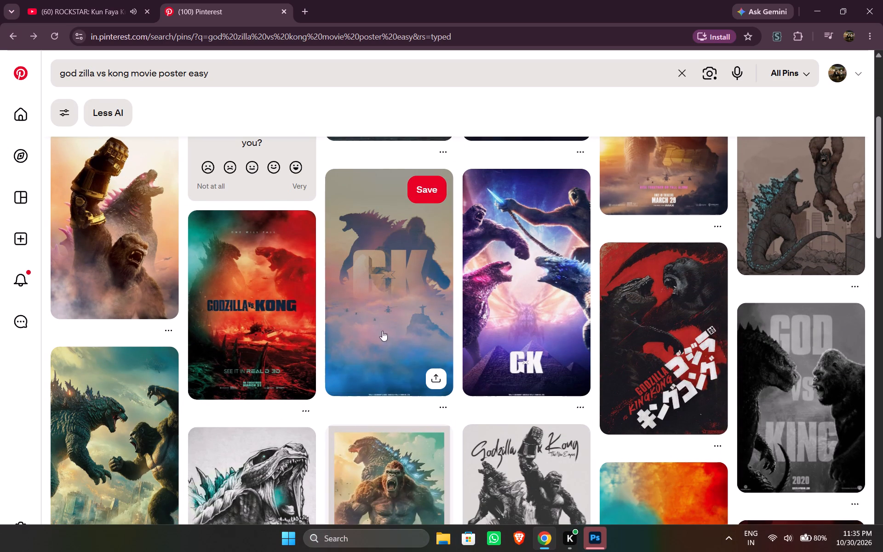
{"action": "scroll", "coordinate": [331, 407], "scroll_direction": "down", "scroll_amount": 2}
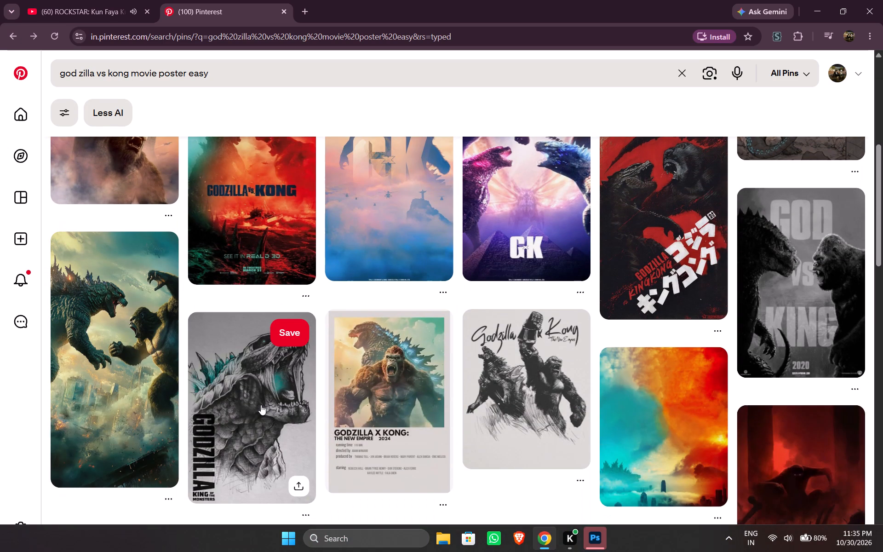
{"action": "scroll", "coordinate": [261, 405], "scroll_direction": "down", "scroll_amount": 1}
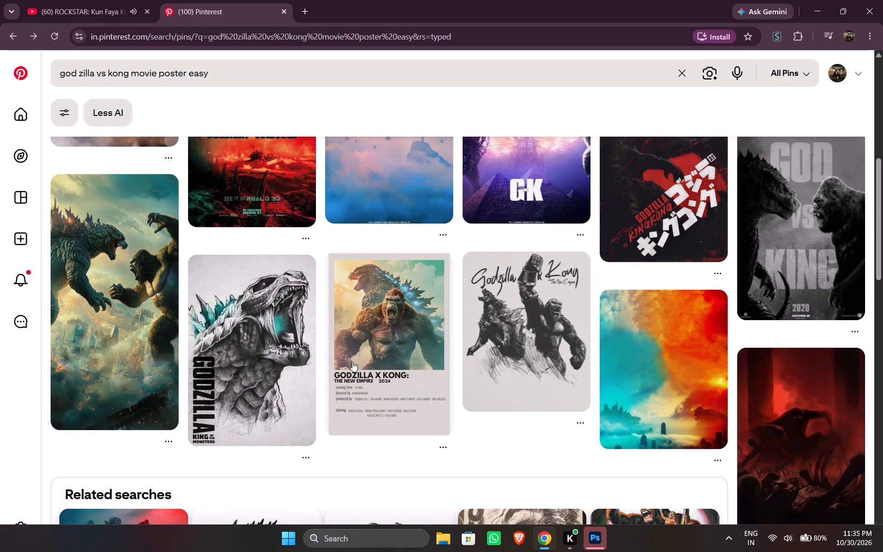
{"action": "scroll", "coordinate": [562, 339], "scroll_direction": "down", "scroll_amount": 9}
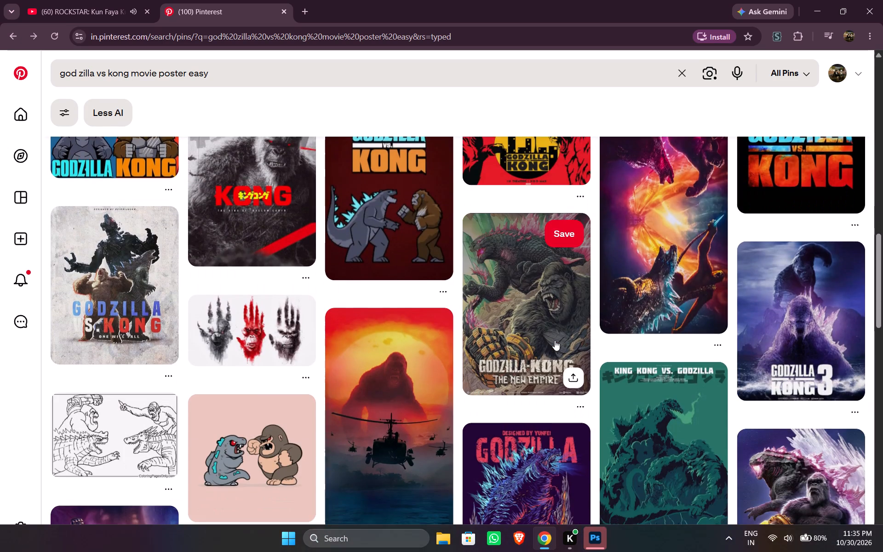
{"action": "scroll", "coordinate": [554, 341], "scroll_direction": "down", "scroll_amount": 2}
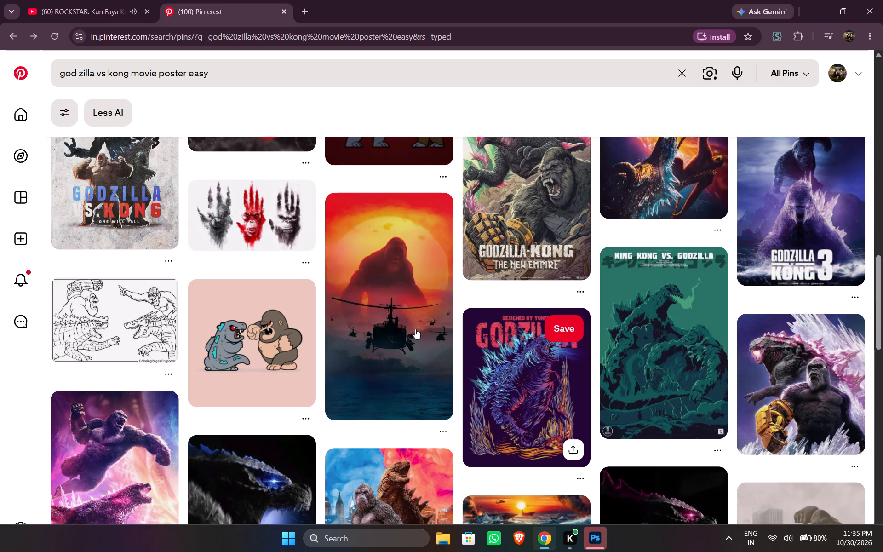
{"action": "left_click", "coordinate": [415, 329]}
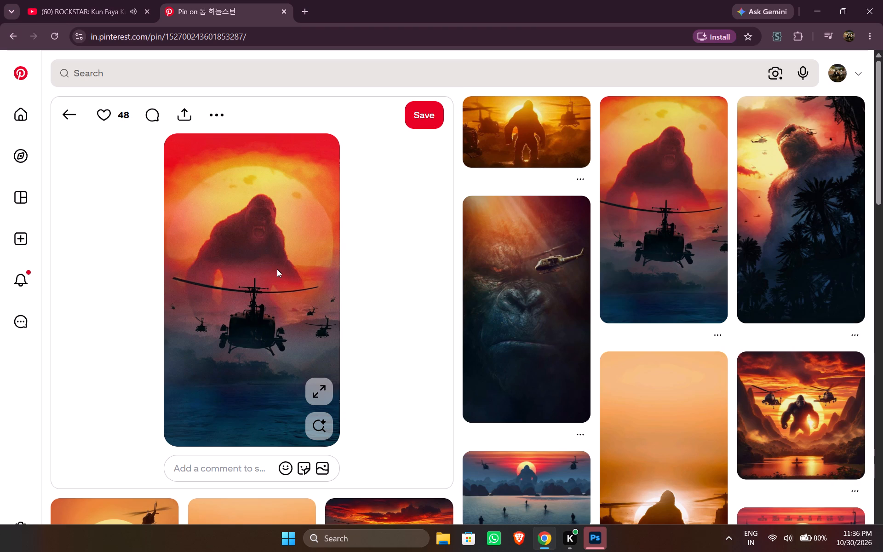
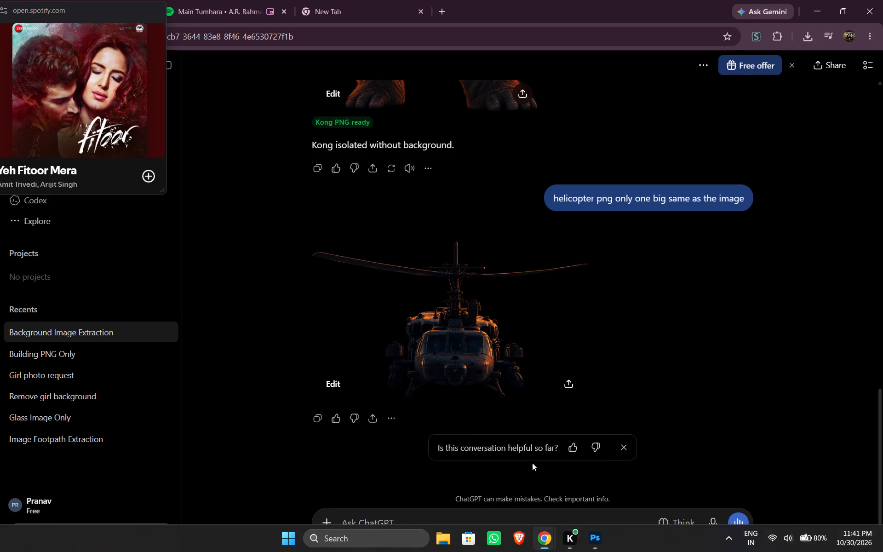
{"action": "left_click", "coordinate": [417, 517]}
Search Google for "helicopte" in the blank browser tab, closing the floating Spotify player along the way.
{"action": "left_click", "coordinate": [358, 0]}
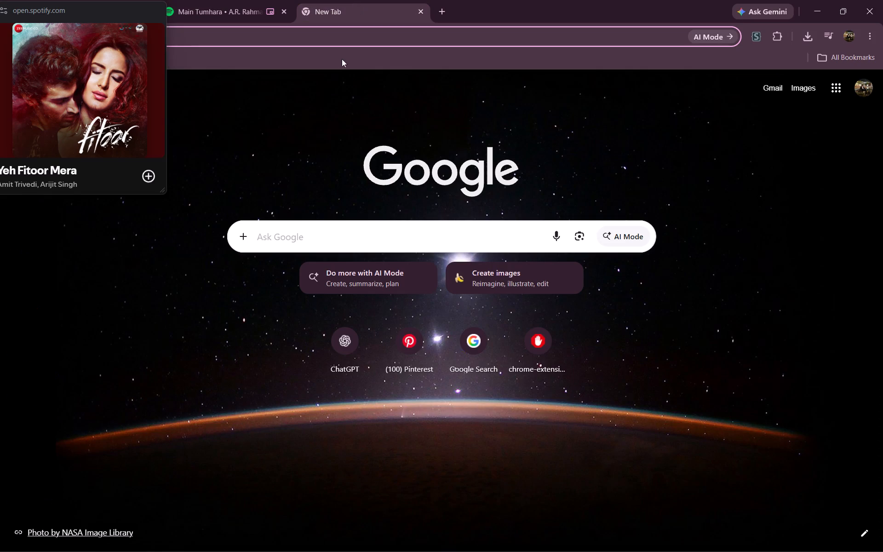
{"action": "type", "text": "helicop"}
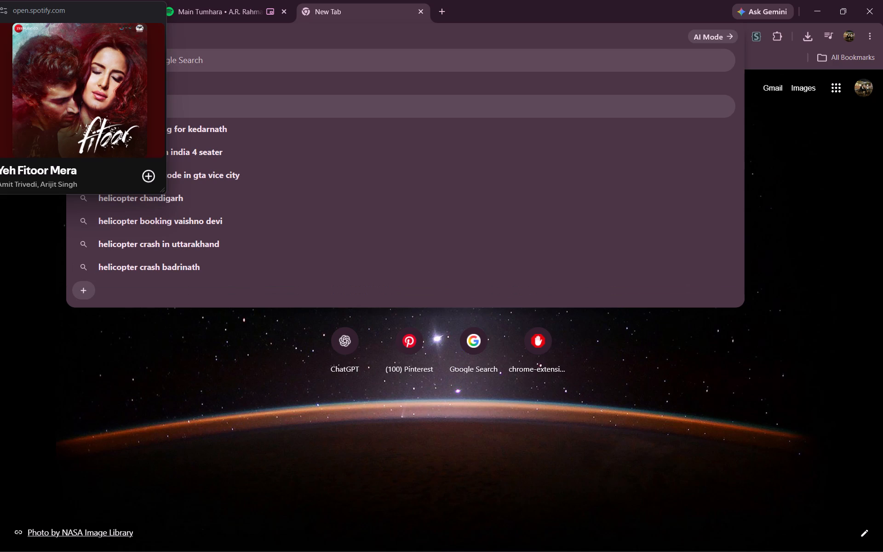
{"action": "key", "text": "Left"}
{"action": "key", "text": "Down"}
{"action": "left_click", "coordinate": [155, 8]}
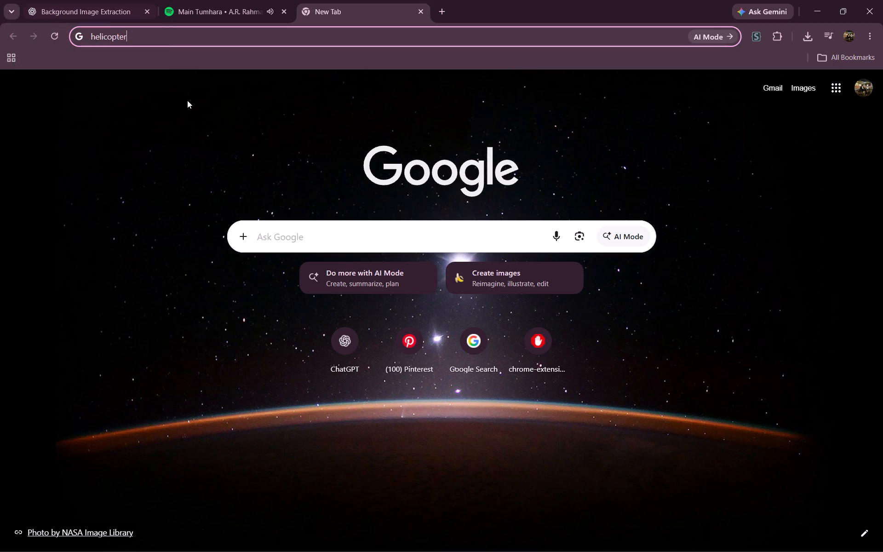
{"action": "left_click", "coordinate": [198, 41]}
{"action": "left_click", "coordinate": [195, 30]}
{"action": "key", "text": "BackSpace"}
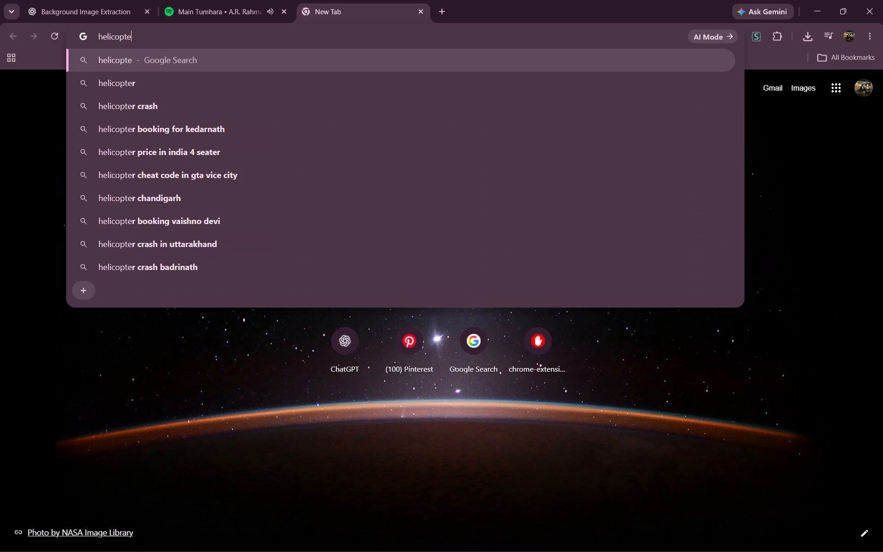
{"action": "left_click", "coordinate": [170, 70]}
Extend the Google search to "helicopte image" and browse the results for a helicopter matching the poster.
{"action": "left_click", "coordinate": [170, 83]}
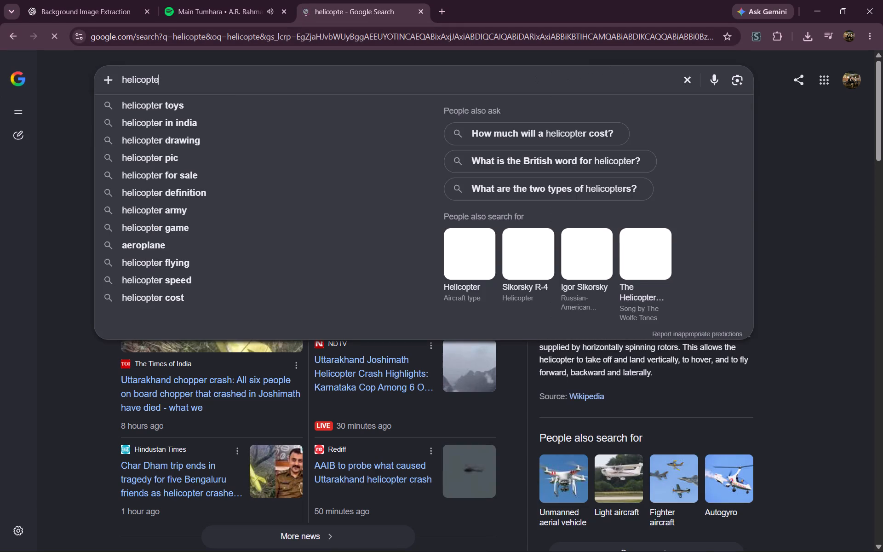
{"action": "key", "text": "space"}
{"action": "type", "text": "image"}
{"action": "key", "text": "space"}
{"action": "key", "text": "Return"}
{"action": "key", "text": "backslash"}
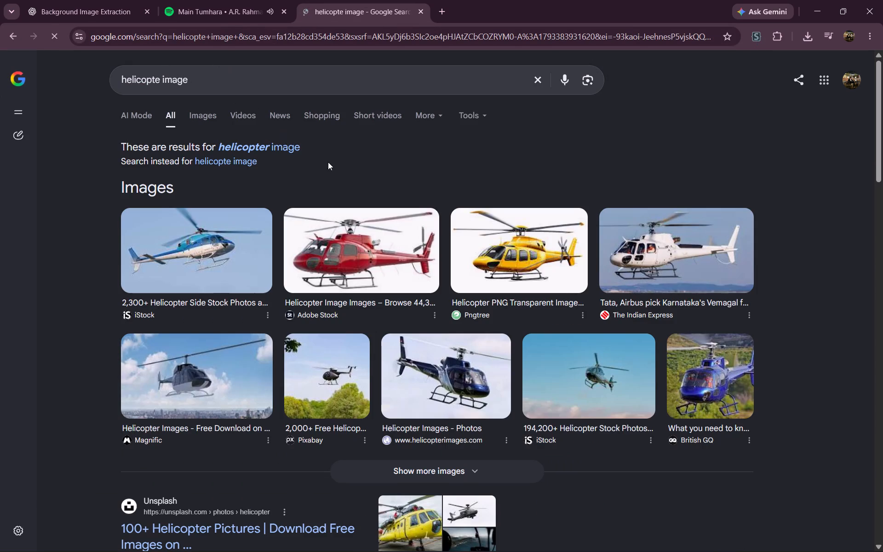
{"action": "scroll", "coordinate": [413, 199], "scroll_direction": "down", "scroll_amount": 7}
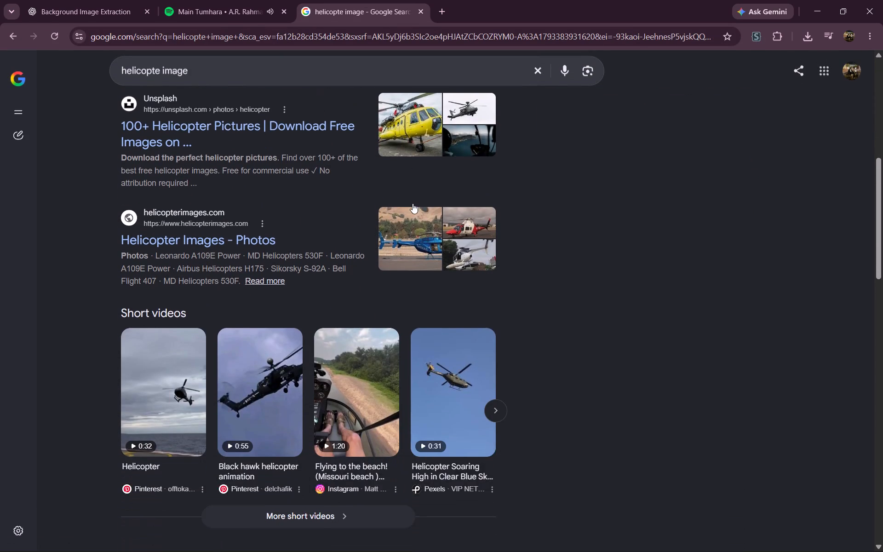
{"action": "scroll", "coordinate": [413, 203], "scroll_direction": "down", "scroll_amount": 3}
{"action": "scroll", "coordinate": [413, 203], "scroll_direction": "up", "scroll_amount": 12}
Run a Google Lens search with the downloaded poster download.jpg and add the query "helicopter png".
{"action": "left_click", "coordinate": [586, 78]}
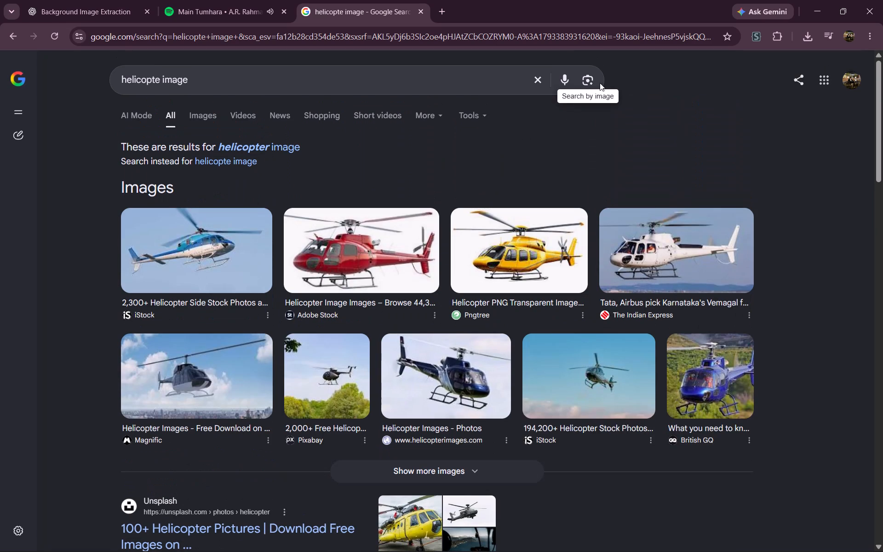
{"action": "left_click", "coordinate": [804, 31]}
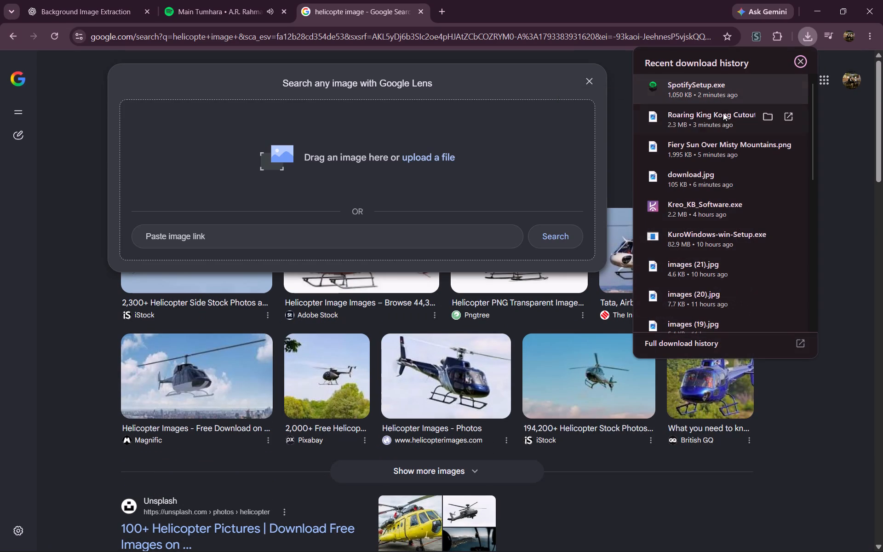
{"action": "left_click_drag", "start_coordinate": [716, 180], "coordinate": [270, 177]}
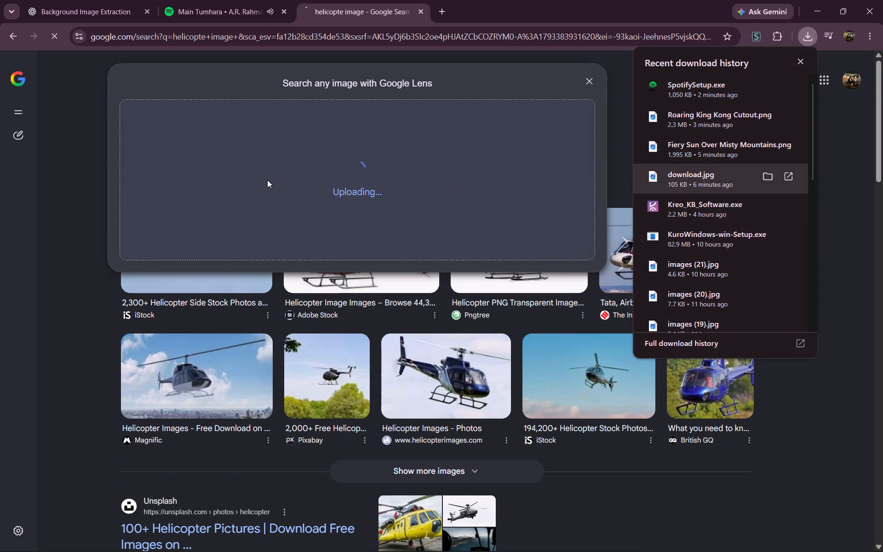
{"action": "left_click", "coordinate": [227, 79]}
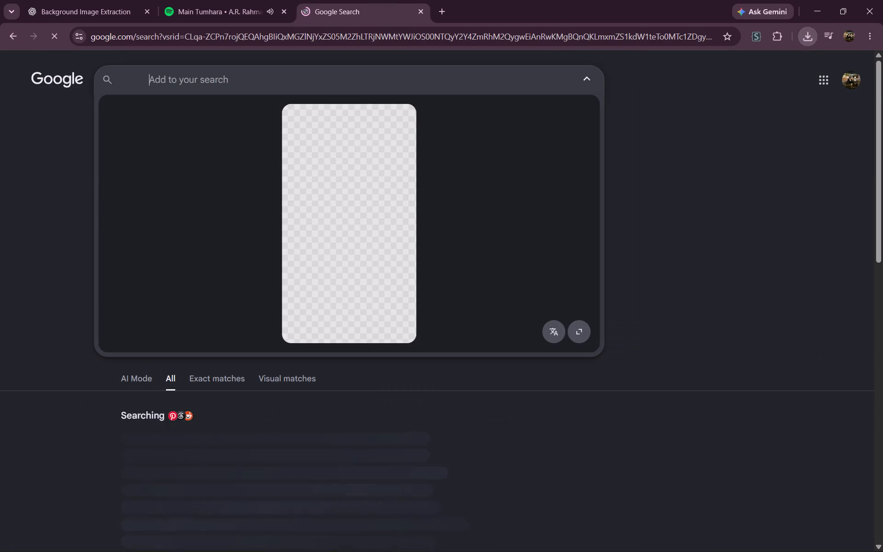
{"action": "type", "text": "helicopter"}
{"action": "key", "text": "space"}
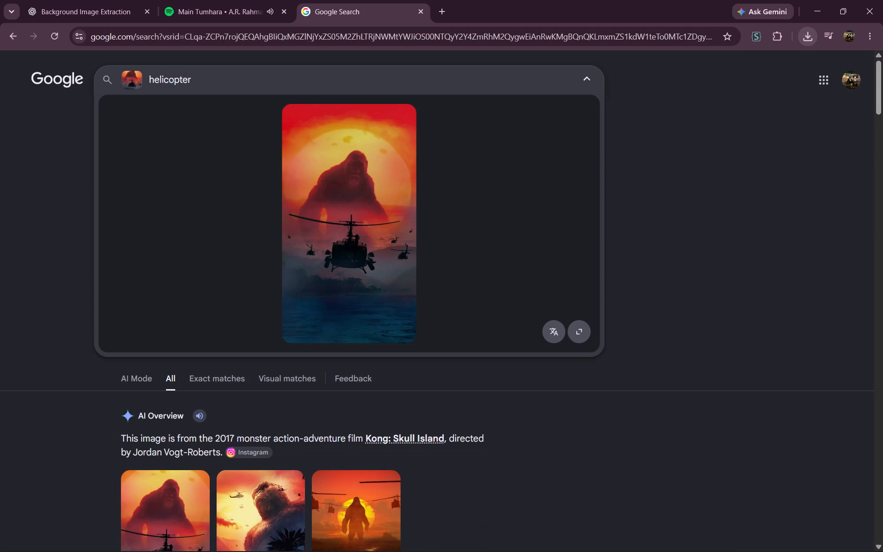
{"action": "type", "text": "png"}
{"action": "key", "text": "Return"}
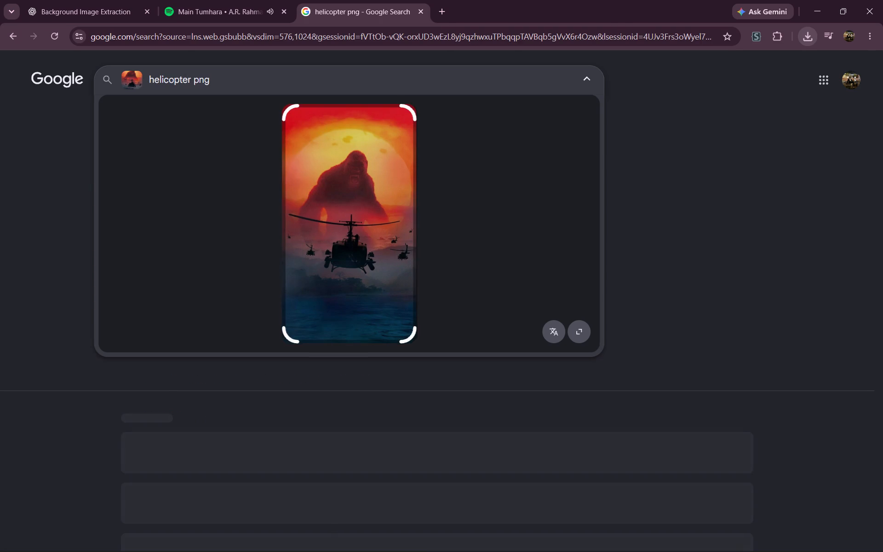
Narrow the Lens search region to the band around the helicopters in the poster and check the matches.
{"action": "left_click_drag", "start_coordinate": [289, 111], "coordinate": [294, 237]}
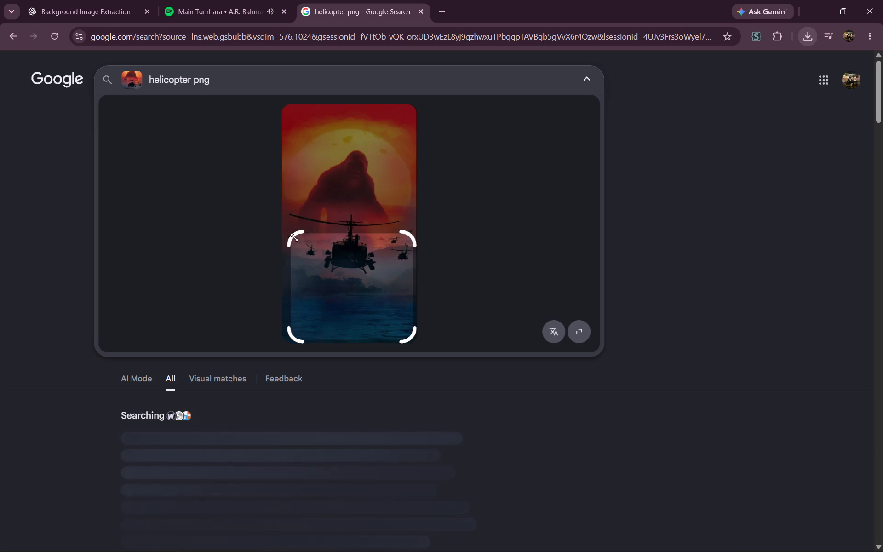
{"action": "left_click_drag", "start_coordinate": [294, 237], "coordinate": [290, 209]}
{"action": "left_click_drag", "start_coordinate": [409, 340], "coordinate": [400, 294]}
{"action": "scroll", "coordinate": [357, 383], "scroll_direction": "down", "scroll_amount": 3}
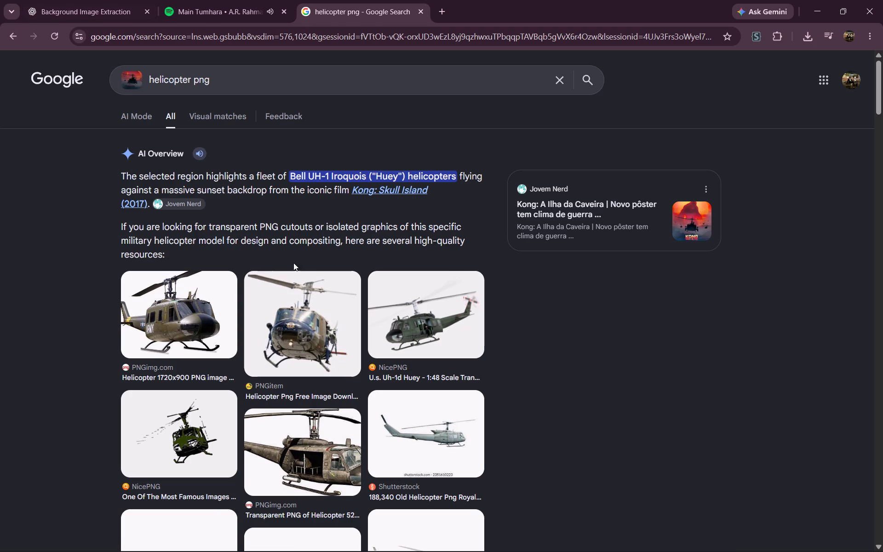
Copy the helicopter name Bell UH-1 Iroquois and browse Google image results for "Bell UH-1 Iroquois back" in a new tab.
{"action": "left_click_drag", "start_coordinate": [290, 176], "coordinate": [354, 178]}
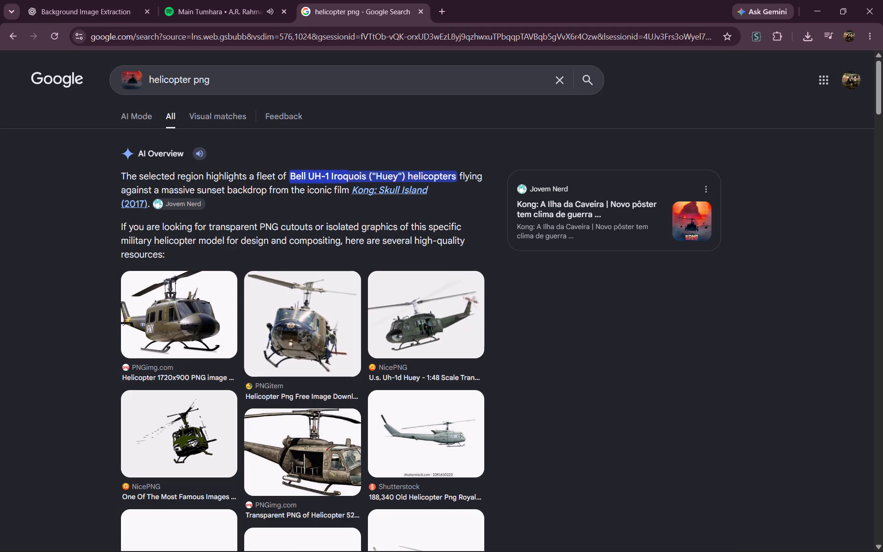
{"action": "left_click_drag", "start_coordinate": [354, 178], "coordinate": [369, 179]}
{"action": "key", "text": "ctrl+c"}
{"action": "left_click", "coordinate": [441, 12]}
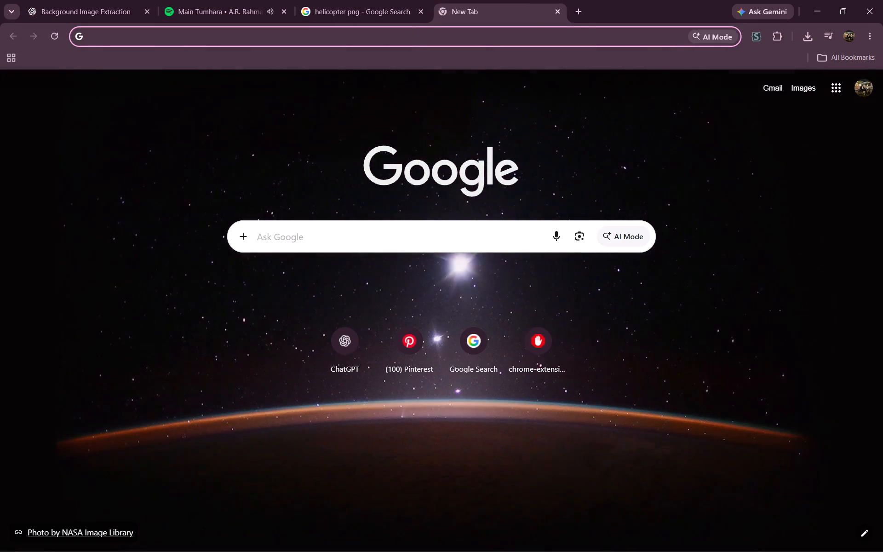
{"action": "key", "text": "ctrl+v"}
{"action": "key", "text": "space"}
{"action": "type", "text": "backi"}
{"action": "key", "text": "space"}
{"action": "key", "text": "Return"}
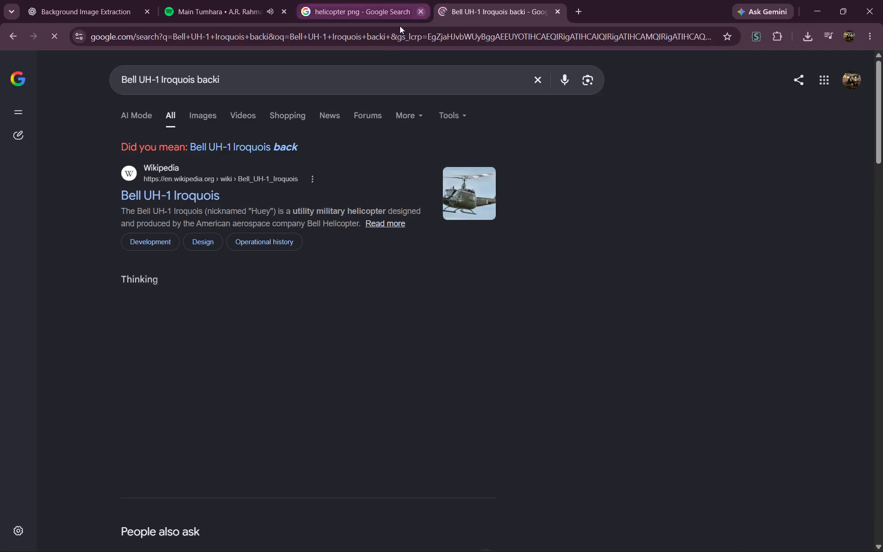
{"action": "left_click", "coordinate": [233, 148]}
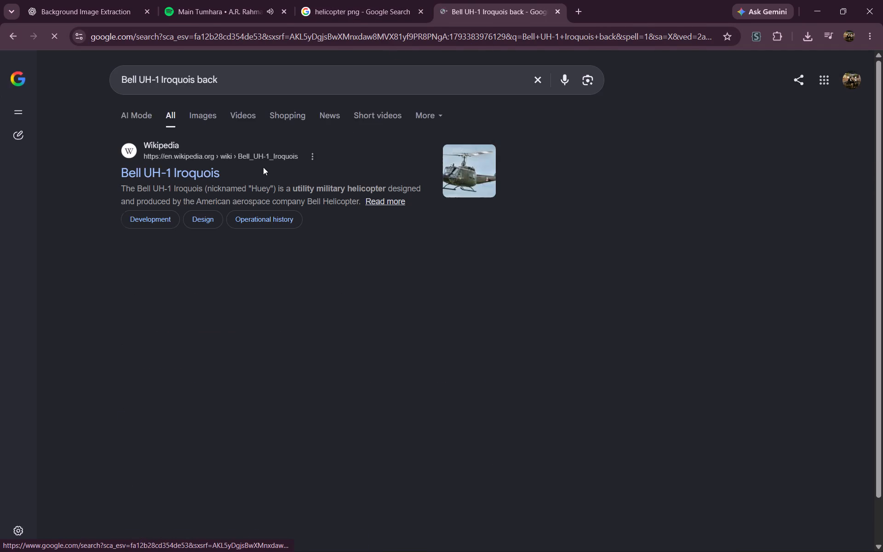
{"action": "left_click", "coordinate": [192, 126]}
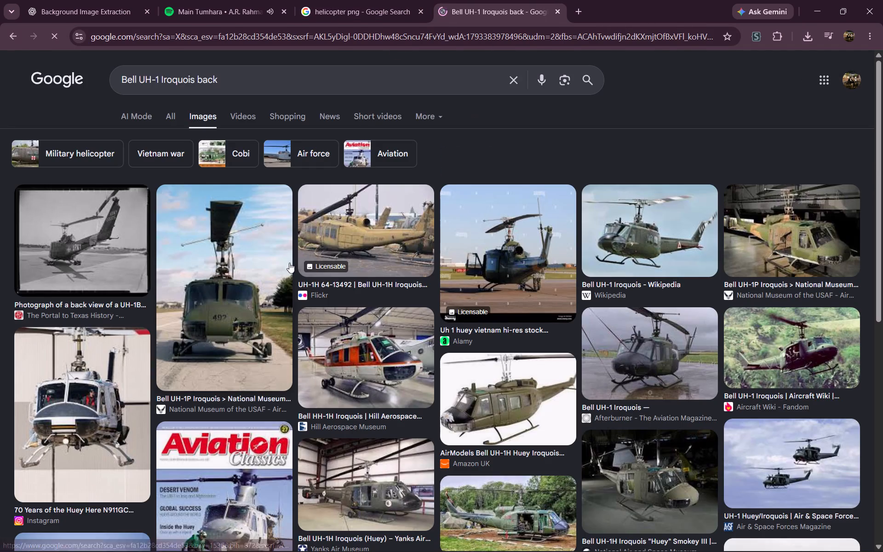
{"action": "scroll", "coordinate": [323, 264], "scroll_direction": "down", "scroll_amount": 2}
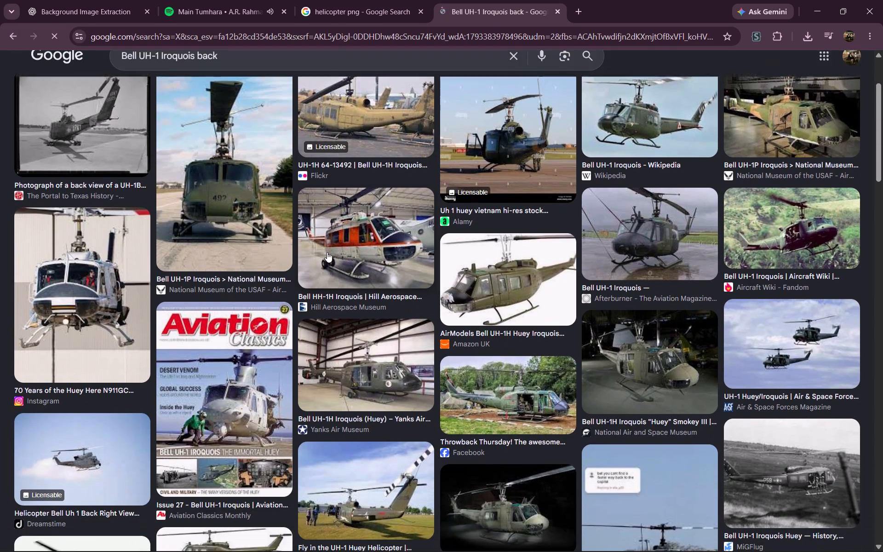
Extend the image search to "Bell UH-1 Iroquois back image from sky" and look for a matching helicopter angle.
{"action": "left_click", "coordinate": [322, 80]}
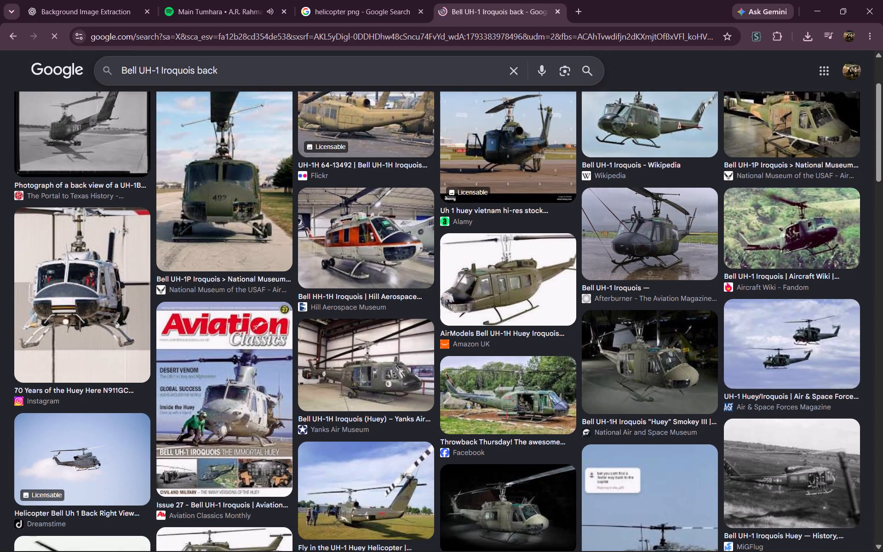
{"action": "key", "text": "space"}
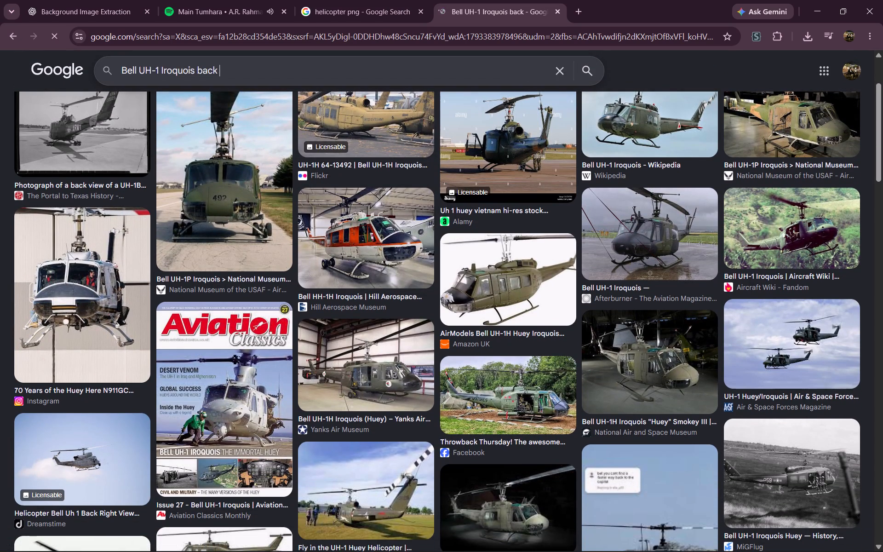
{"action": "type", "text": "image from"}
{"action": "key", "text": "space"}
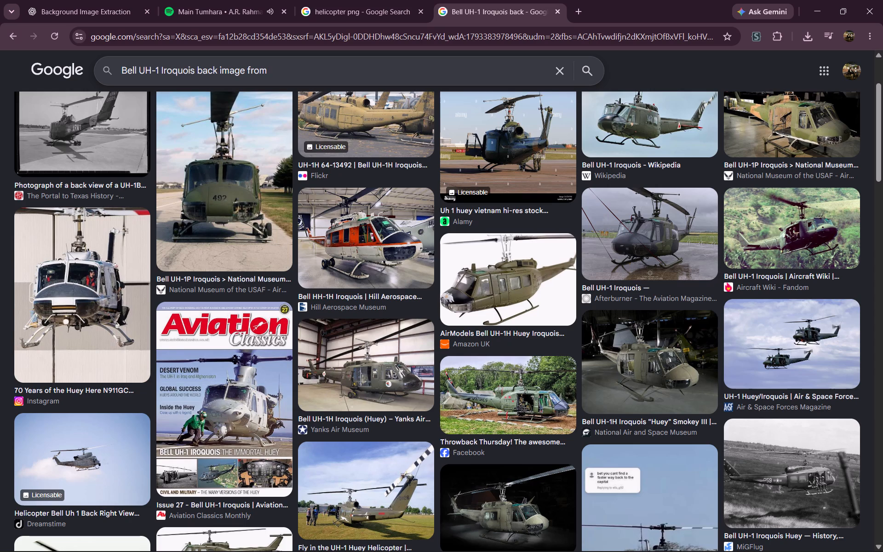
{"action": "type", "text": "sky"}
{"action": "key", "text": "space"}
{"action": "key", "text": "Return"}
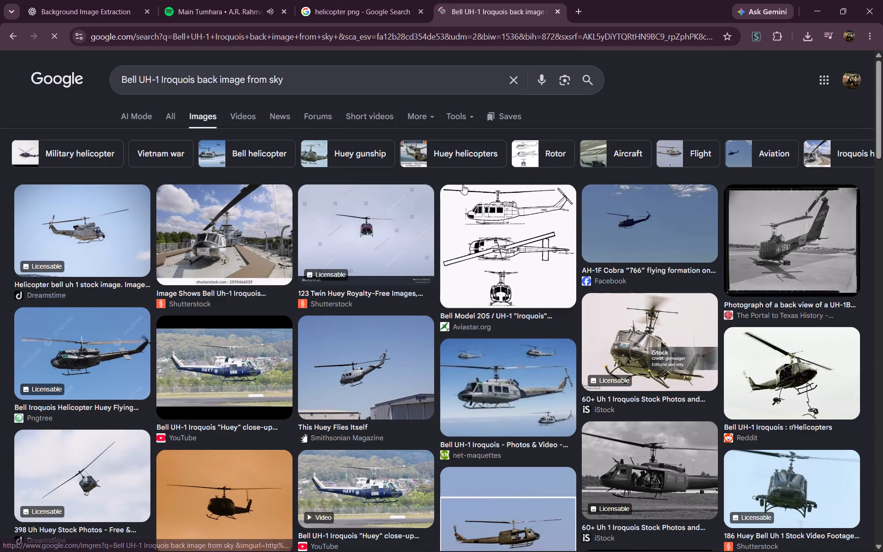
{"action": "scroll", "coordinate": [589, 296], "scroll_direction": "down", "scroll_amount": 2}
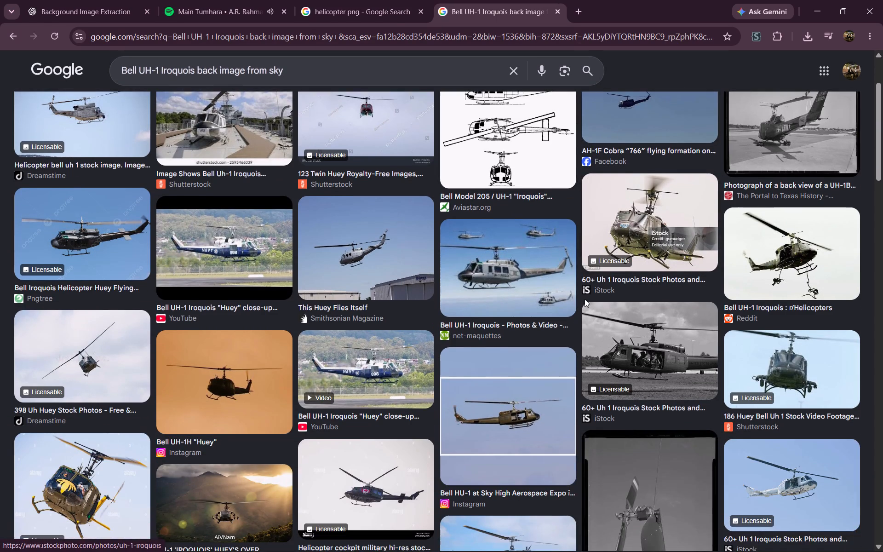
{"action": "scroll", "coordinate": [573, 304], "scroll_direction": "down", "scroll_amount": 1}
{"action": "scroll", "coordinate": [201, 332], "scroll_direction": "down", "scroll_amount": 4}
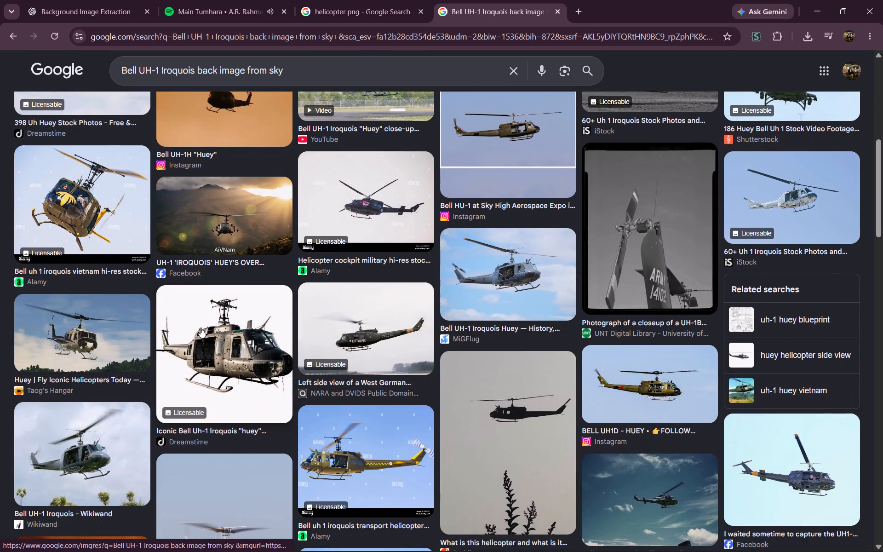
Return to the "helicopter png" Lens results and expand the AI Overview's image list to examine more helicopters.
{"action": "left_click", "coordinate": [323, 0]}
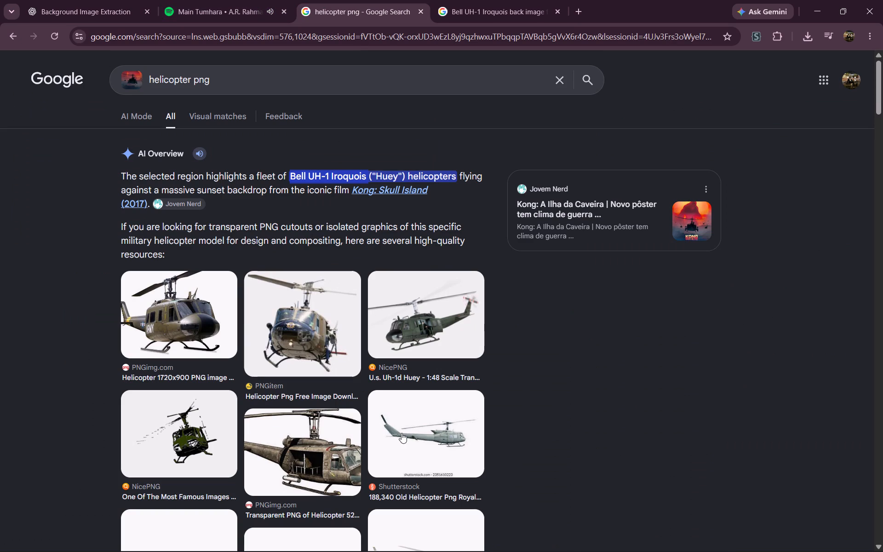
{"action": "scroll", "coordinate": [402, 433], "scroll_direction": "down", "scroll_amount": 5}
{"action": "scroll", "coordinate": [396, 363], "scroll_direction": "down", "scroll_amount": 7}
{"action": "scroll", "coordinate": [396, 363], "scroll_direction": "up", "scroll_amount": 3}
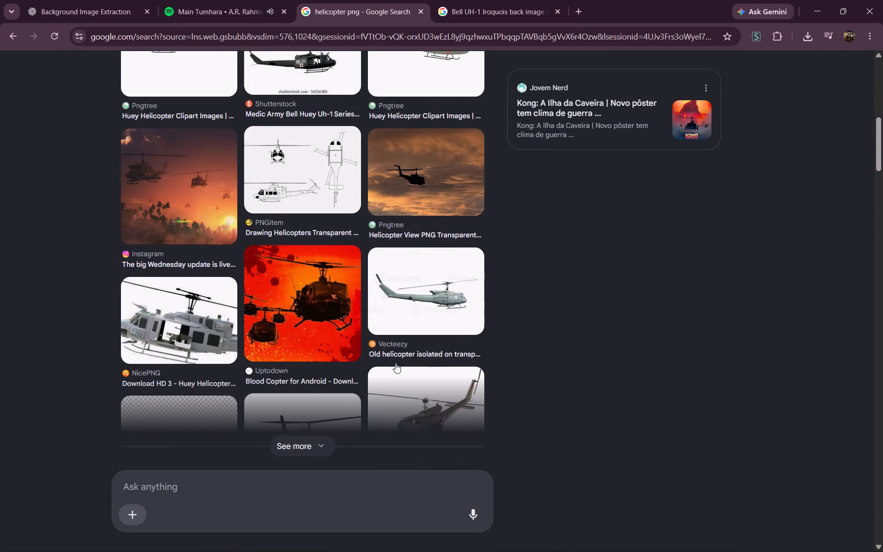
{"action": "scroll", "coordinate": [400, 349], "scroll_direction": "down", "scroll_amount": 3}
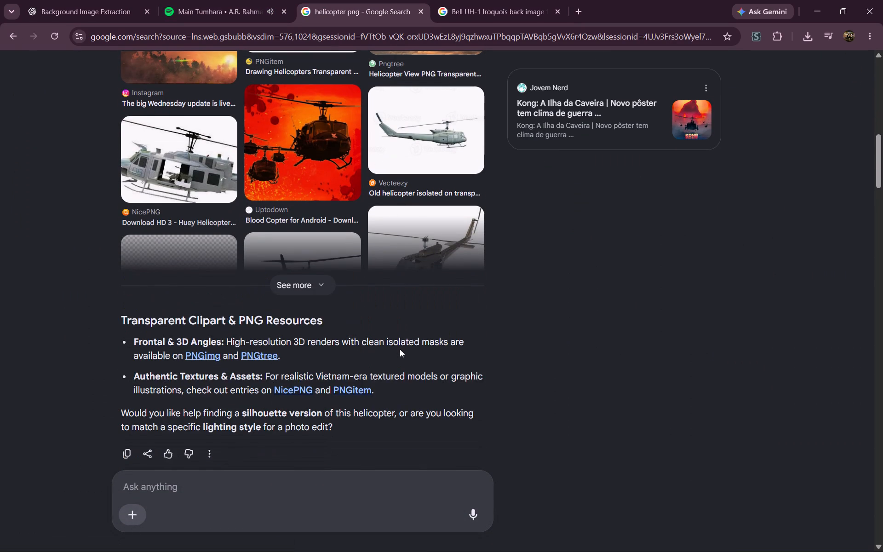
{"action": "left_click", "coordinate": [311, 282]}
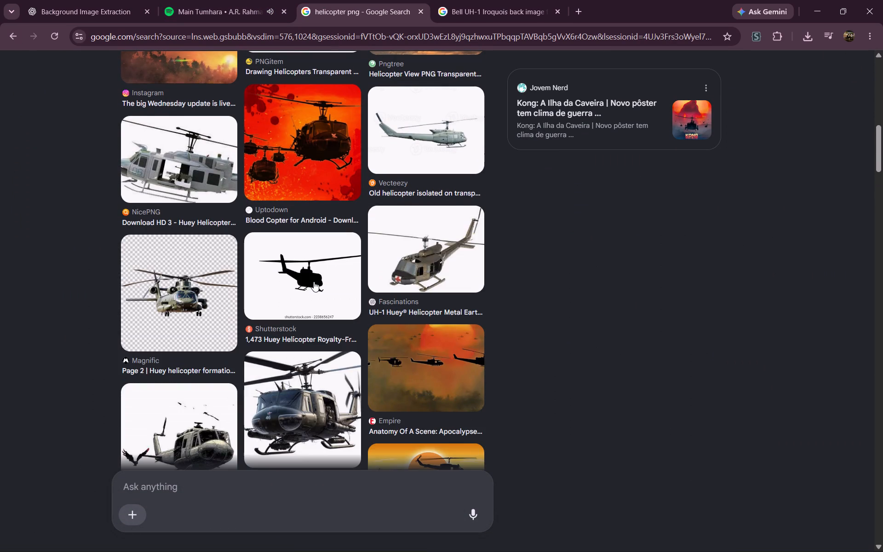
Ask Google's AI search to "generate the helicopter png only".
{"action": "left_click", "coordinate": [188, 487]}
{"action": "type", "text": "gene"}
{"action": "type", "text": "rate the helicopter png only"}
{"action": "key", "text": "space"}
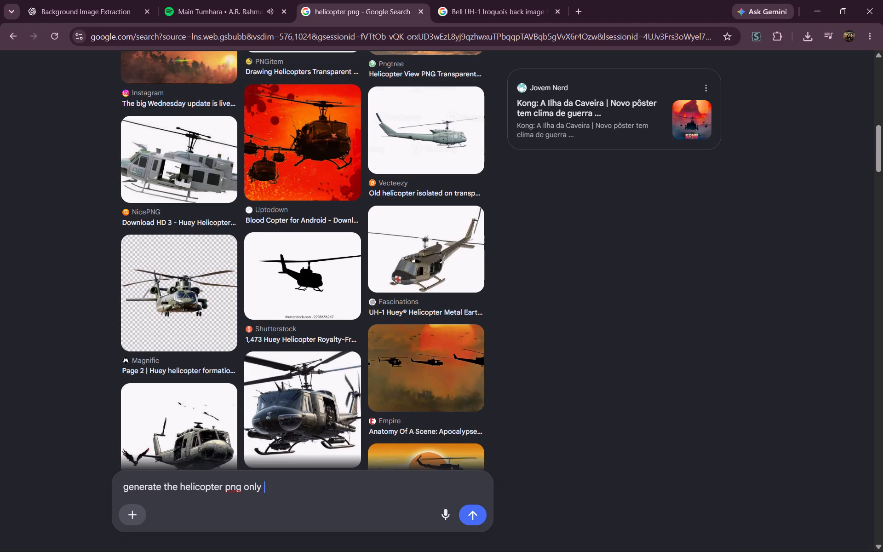
{"action": "key", "text": "Return"}
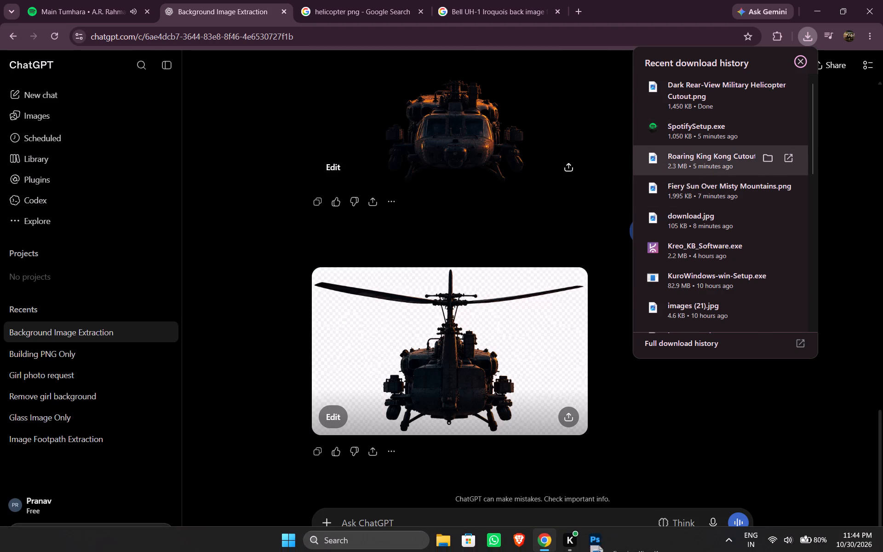
{"action": "left_click_drag", "start_coordinate": [616, 551], "coordinate": [372, 338]}
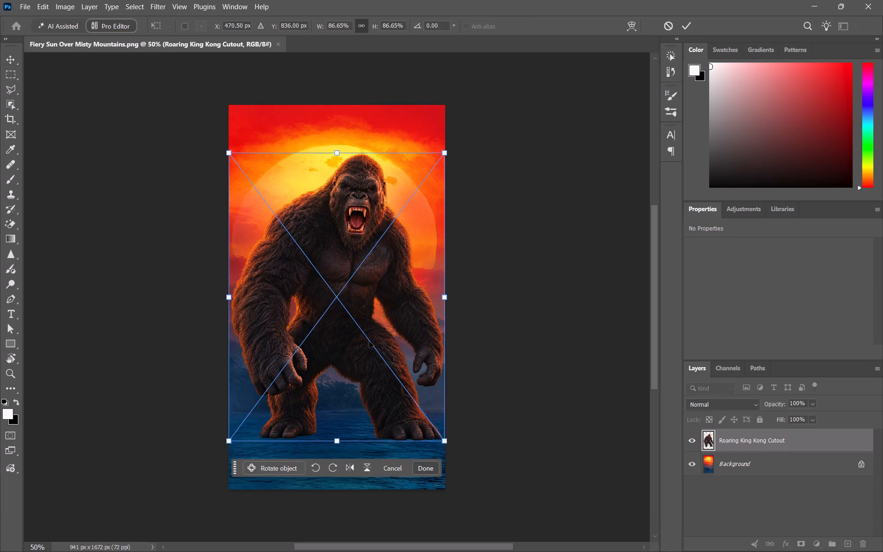
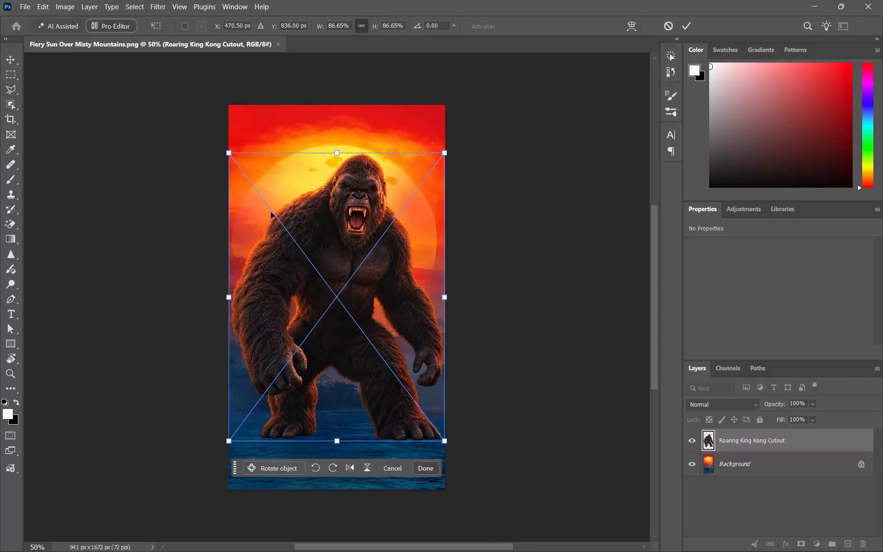
Scale the Roaring King Kong Cutout to 77.39% and position it in front of the sun.
{"action": "left_click", "coordinate": [10, 58]}
{"action": "left_click", "coordinate": [140, 152]}
{"action": "left_click_drag", "start_coordinate": [350, 307], "coordinate": [370, 279]}
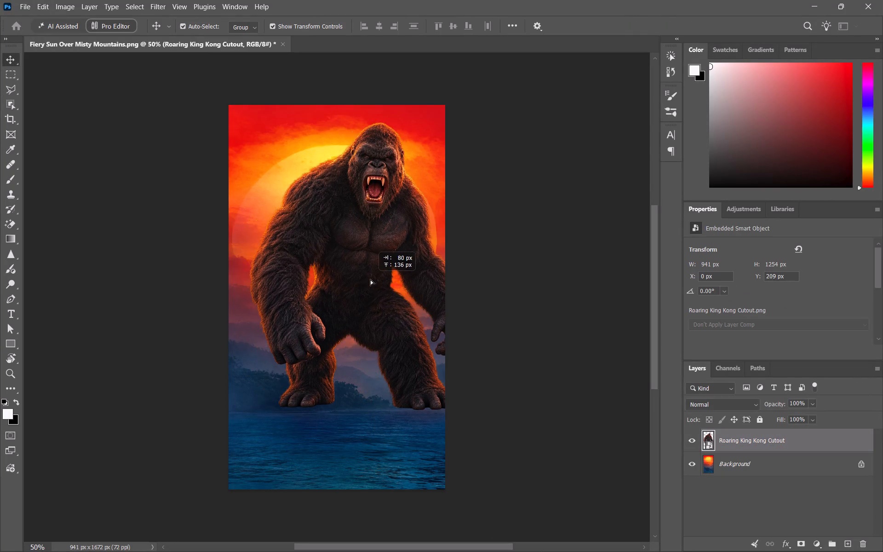
{"action": "left_click_drag", "start_coordinate": [370, 279], "coordinate": [354, 271]}
{"action": "left_click_drag", "start_coordinate": [338, 404], "coordinate": [333, 373]}
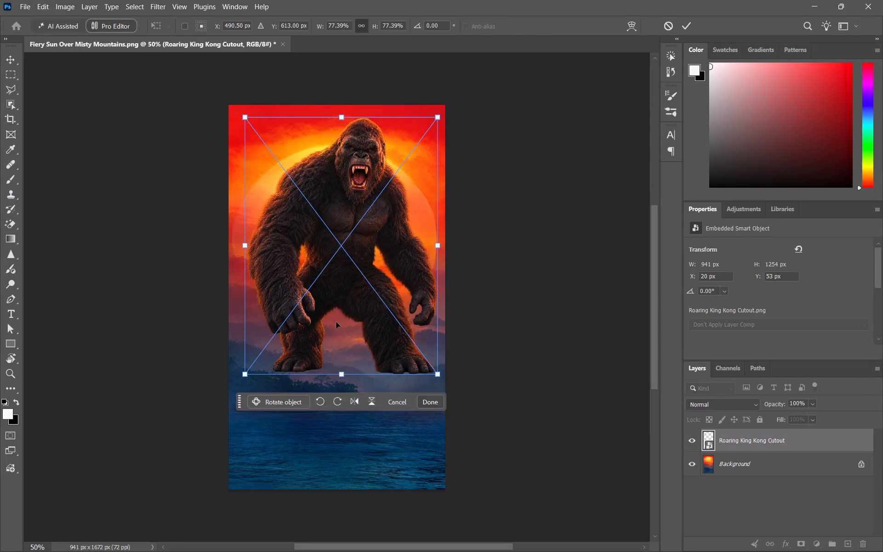
{"action": "left_click_drag", "start_coordinate": [344, 286], "coordinate": [342, 310]}
Open the reference poster download.jpg from the Downloads folder and place its window below Kong's upper body for comparison.
{"action": "left_click", "coordinate": [447, 535]}
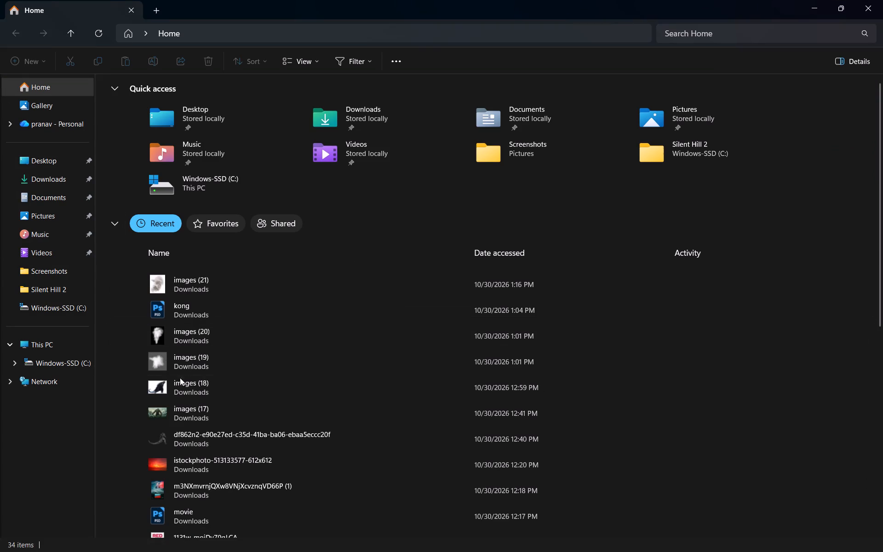
{"action": "left_click", "coordinate": [46, 180]}
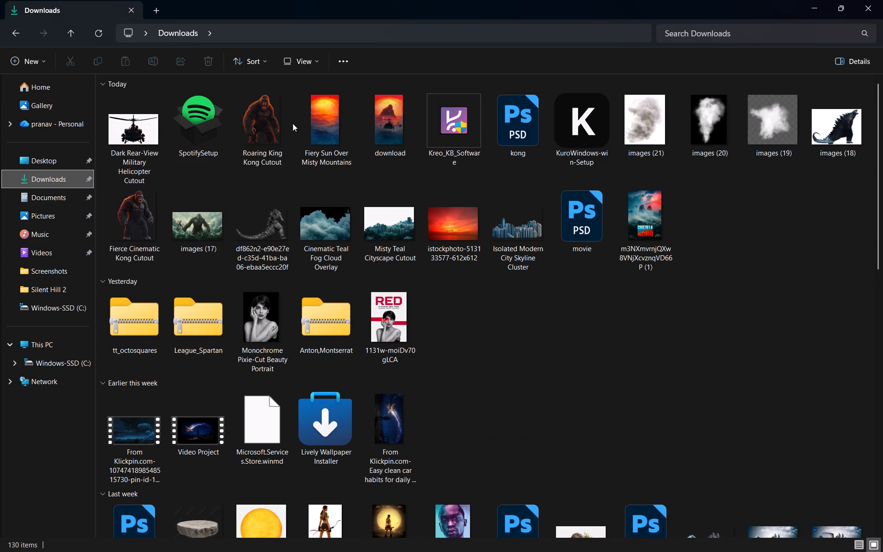
{"action": "double_click", "coordinate": [371, 133]}
{"action": "left_click", "coordinate": [808, 3]}
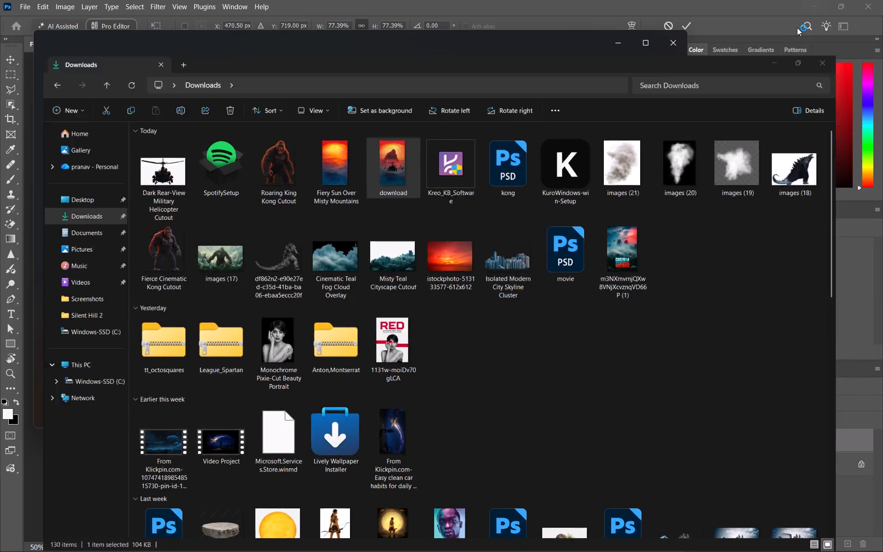
{"action": "left_click_drag", "start_coordinate": [428, 42], "coordinate": [327, 82]}
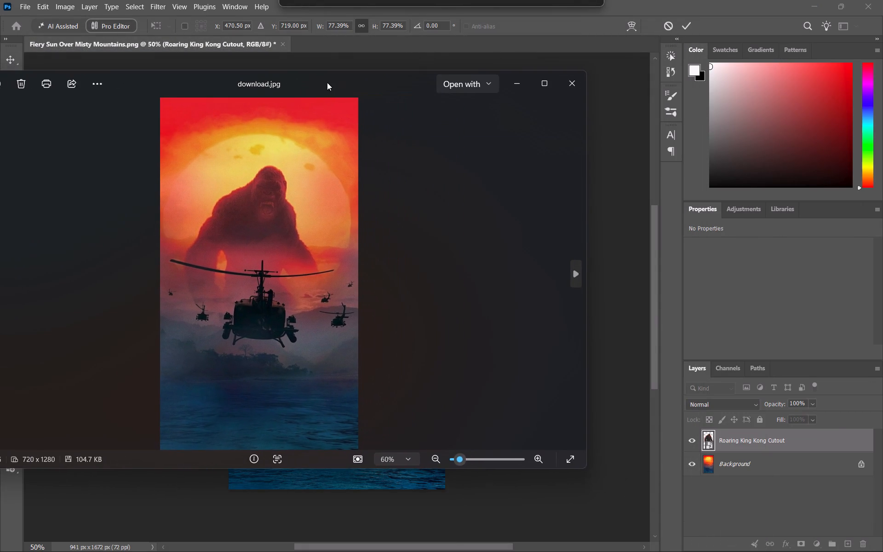
{"action": "left_click_drag", "start_coordinate": [327, 82], "coordinate": [405, 286]}
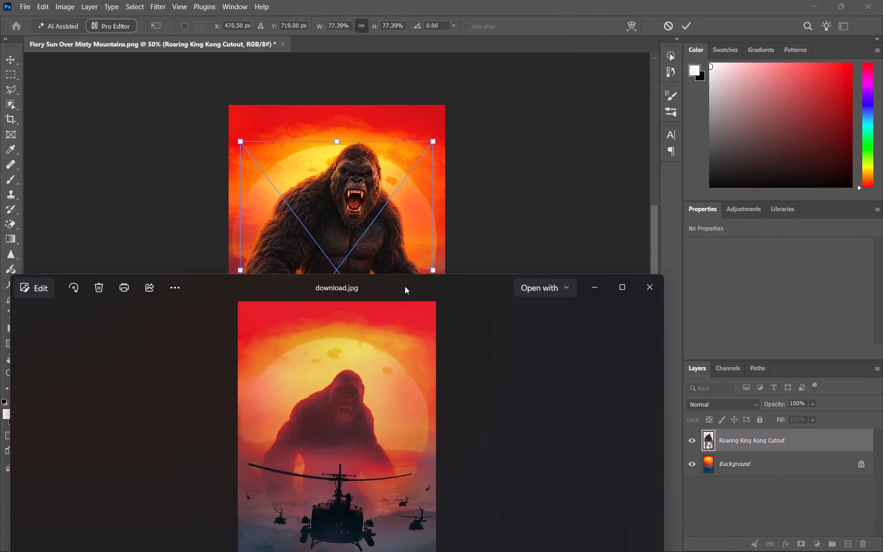
{"action": "left_click_drag", "start_coordinate": [405, 286], "coordinate": [405, 315]}
Lower Kong so his feet stand in the water, commit the transform, and centre him horizontally on the canvas.
{"action": "left_click_drag", "start_coordinate": [374, 211], "coordinate": [375, 234]}
{"action": "left_click_drag", "start_coordinate": [364, 236], "coordinate": [365, 269]}
{"action": "left_click_drag", "start_coordinate": [355, 240], "coordinate": [349, 275]}
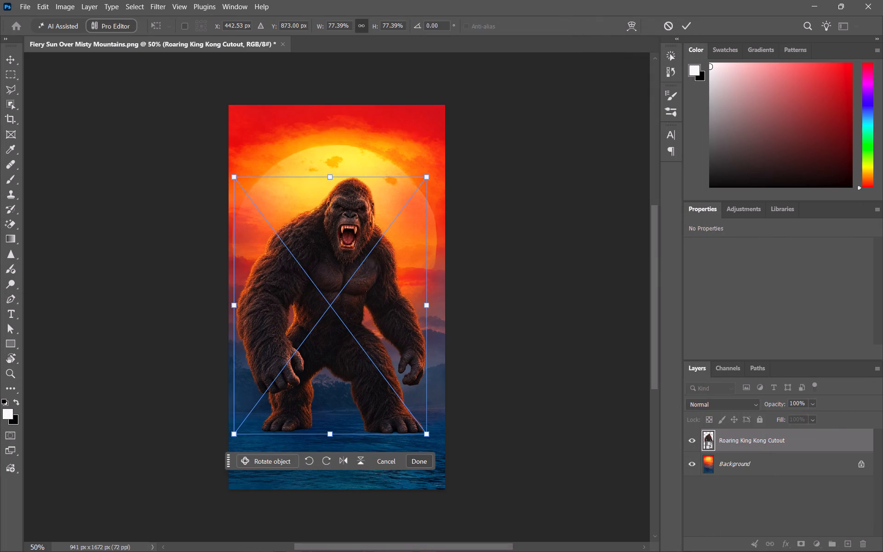
{"action": "left_click", "coordinate": [682, 27]}
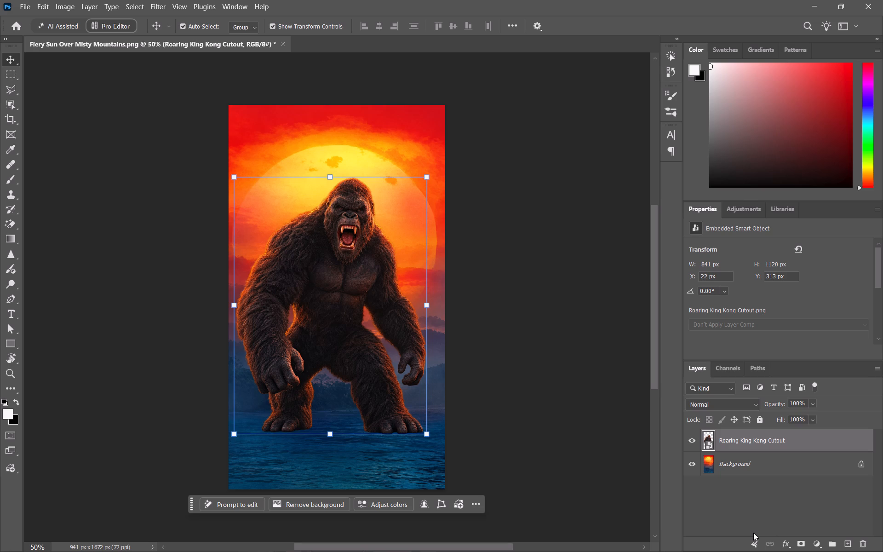
{"action": "left_click_drag", "start_coordinate": [341, 316], "coordinate": [346, 316]}
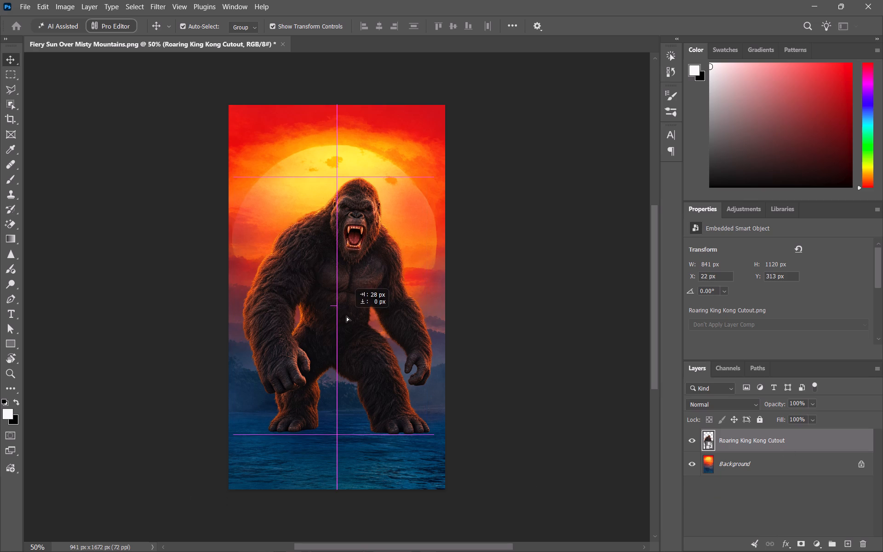
{"action": "left_click_drag", "start_coordinate": [346, 316], "coordinate": [346, 316]}
Add a layer mask to the Kong layer and fade his head, torso and legs with a black brush at 32% opacity.
{"action": "left_click", "coordinate": [804, 541]}
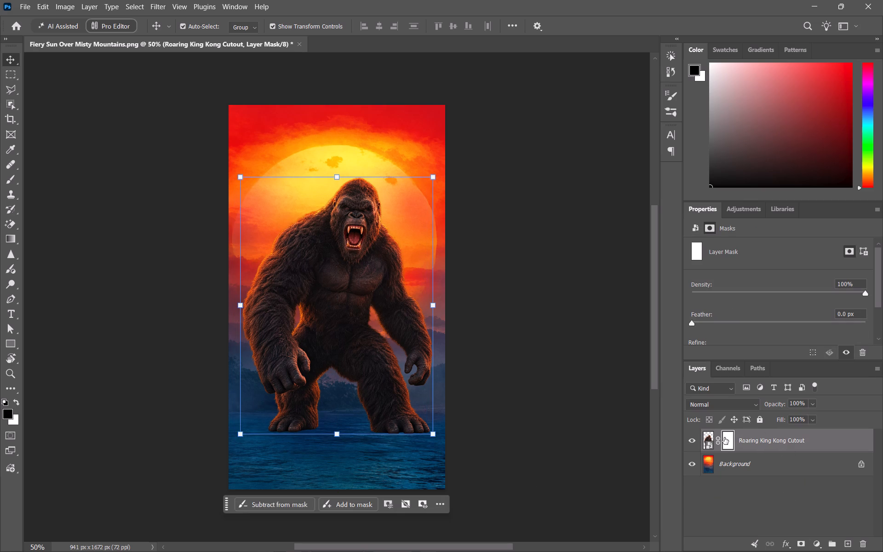
{"action": "key", "text": "b"}
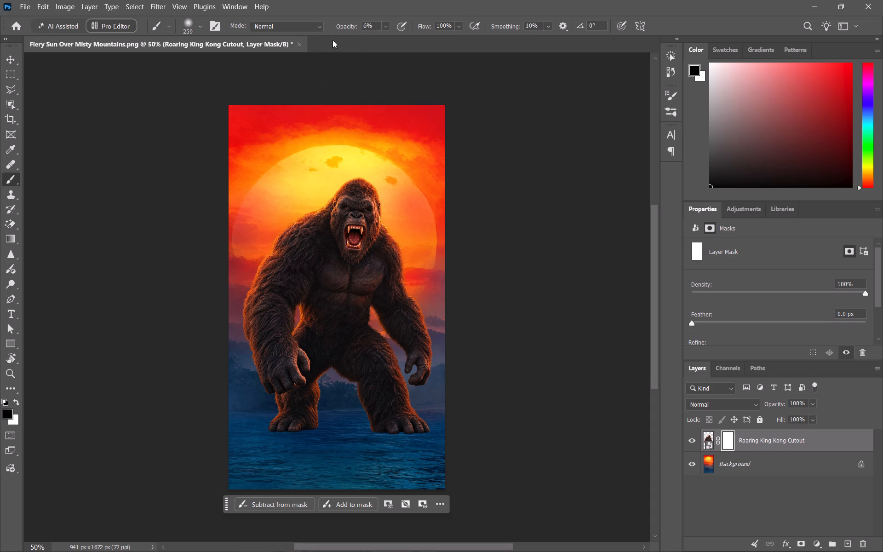
{"action": "left_click_drag", "start_coordinate": [345, 23], "coordinate": [359, 29]}
{"action": "left_click_drag", "start_coordinate": [359, 29], "coordinate": [360, 29]}
{"action": "left_click_drag", "start_coordinate": [335, 291], "coordinate": [295, 246]}
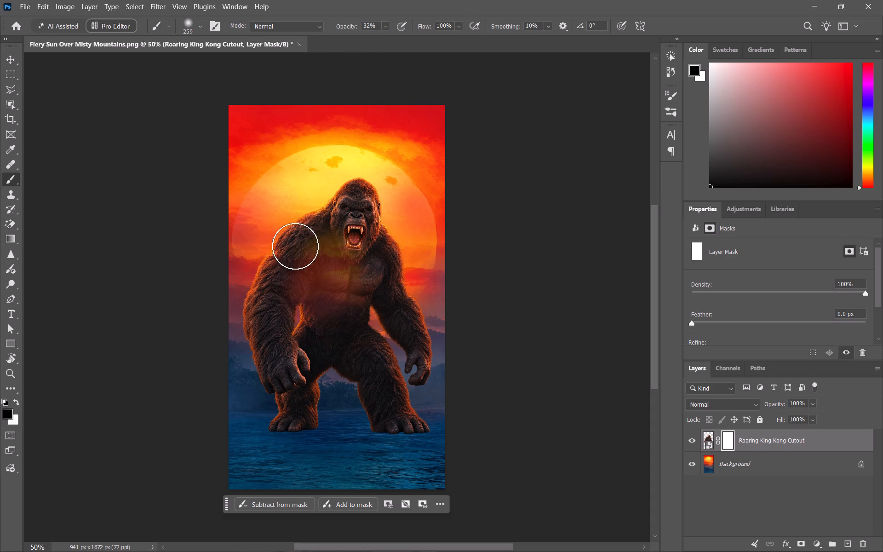
{"action": "left_click_drag", "start_coordinate": [295, 246], "coordinate": [319, 292]}
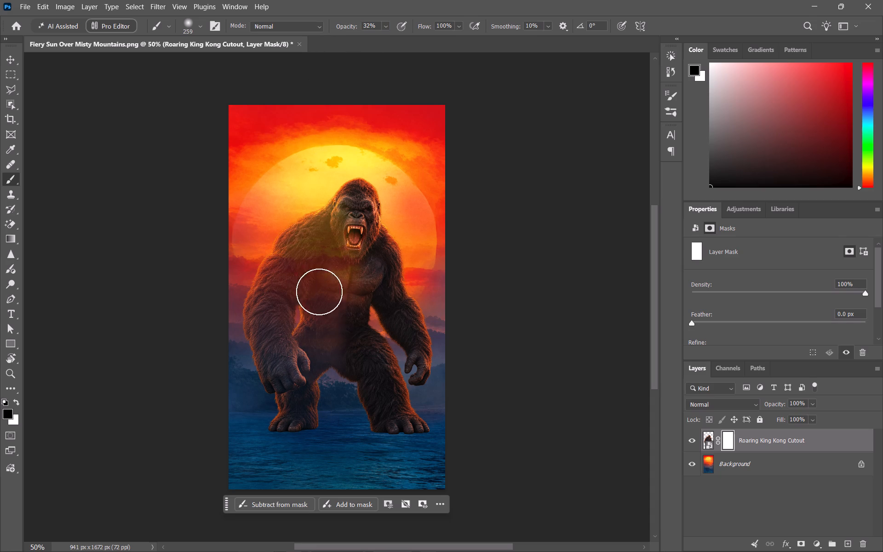
{"action": "left_click_drag", "start_coordinate": [319, 292], "coordinate": [329, 379]}
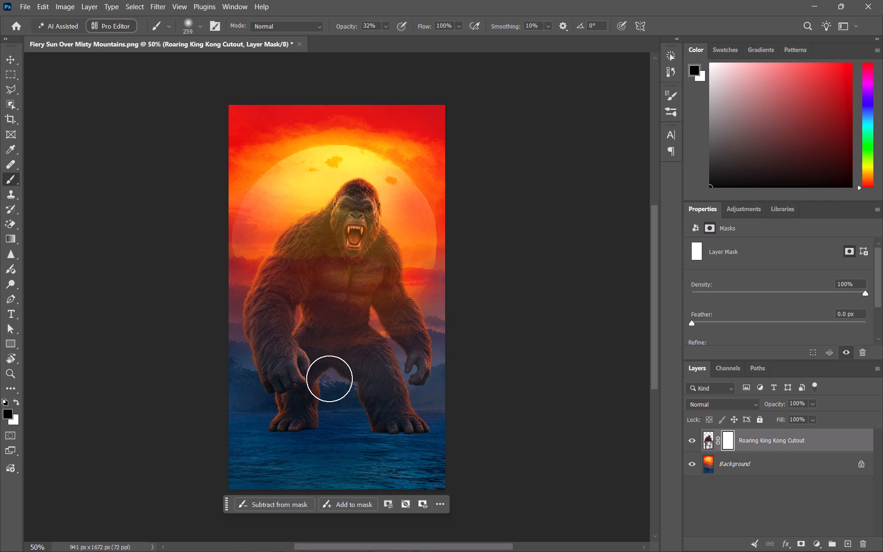
{"action": "left_click_drag", "start_coordinate": [329, 379], "coordinate": [326, 391]}
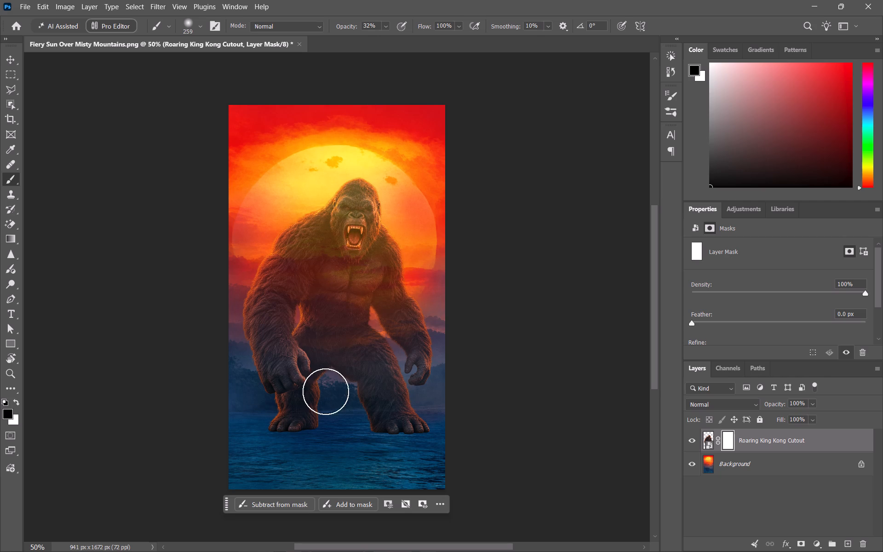
{"action": "left_click_drag", "start_coordinate": [326, 391], "coordinate": [372, 300]}
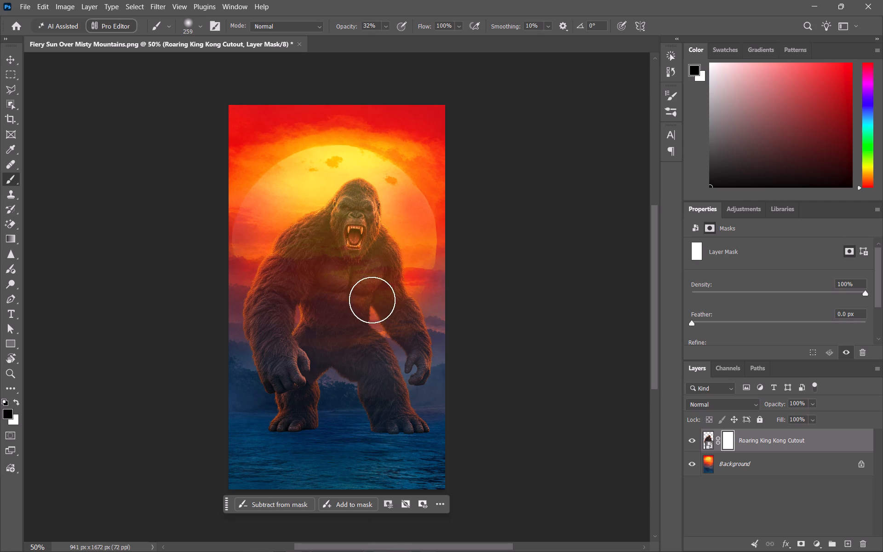
{"action": "left_click_drag", "start_coordinate": [372, 300], "coordinate": [327, 284]}
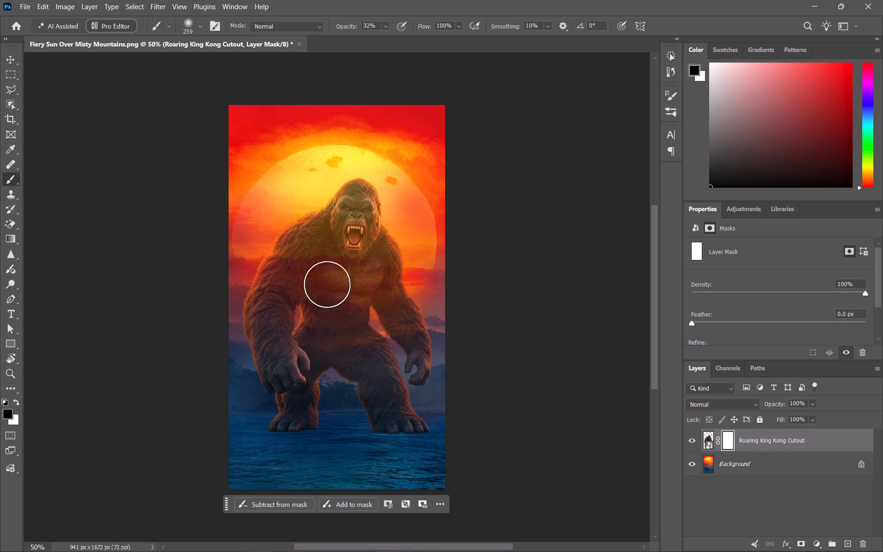
{"action": "left_click_drag", "start_coordinate": [327, 284], "coordinate": [378, 215]}
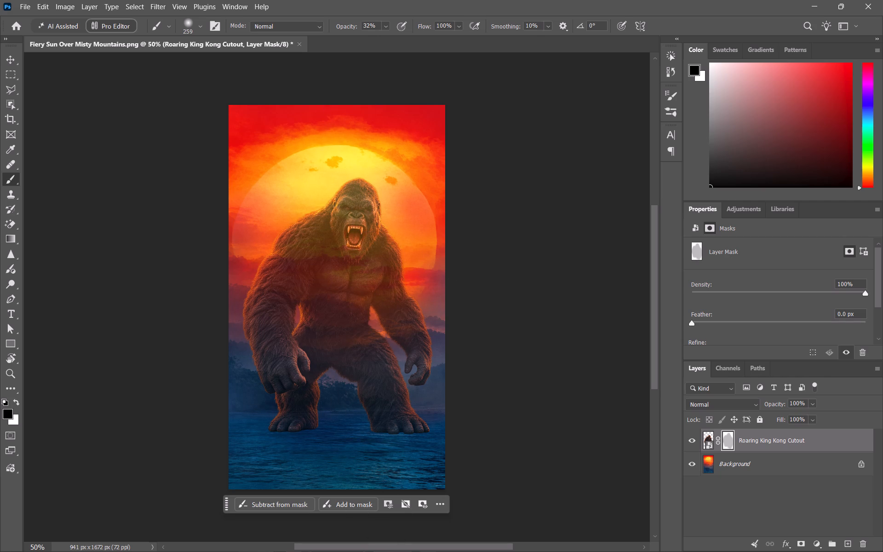
Compare the faded Kong with the reference poster download.jpg, examining how his body blends into the mist.
{"action": "left_click", "coordinate": [572, 458]}
{"action": "key", "text": "alt+Tab"}
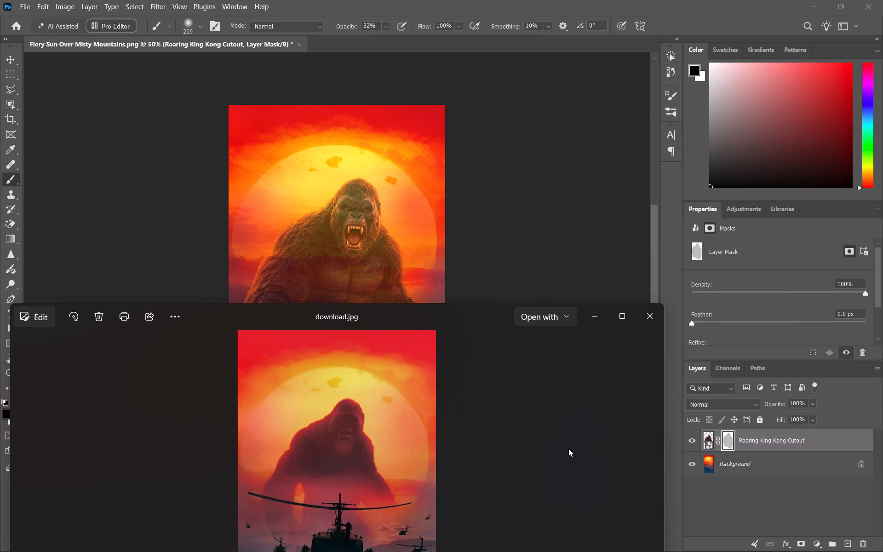
{"action": "left_click_drag", "start_coordinate": [401, 321], "coordinate": [413, 242]}
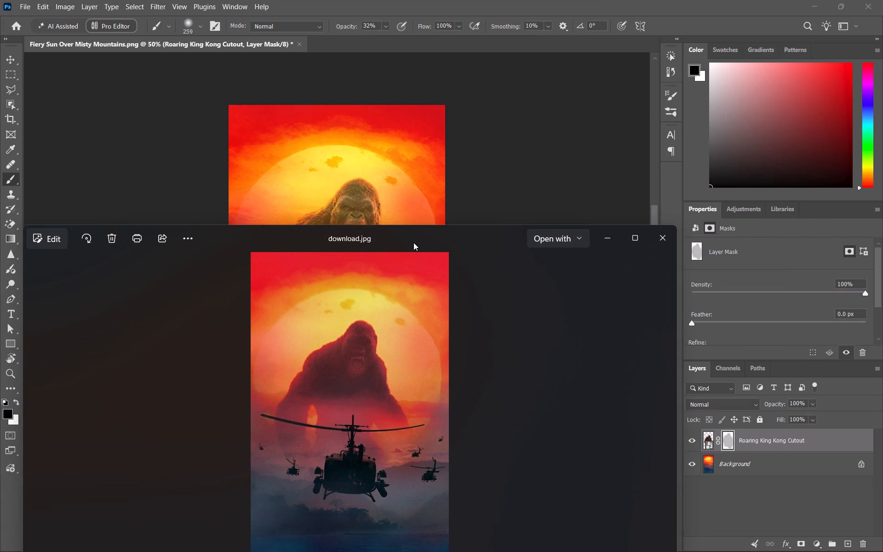
{"action": "left_click_drag", "start_coordinate": [413, 242], "coordinate": [402, 276]}
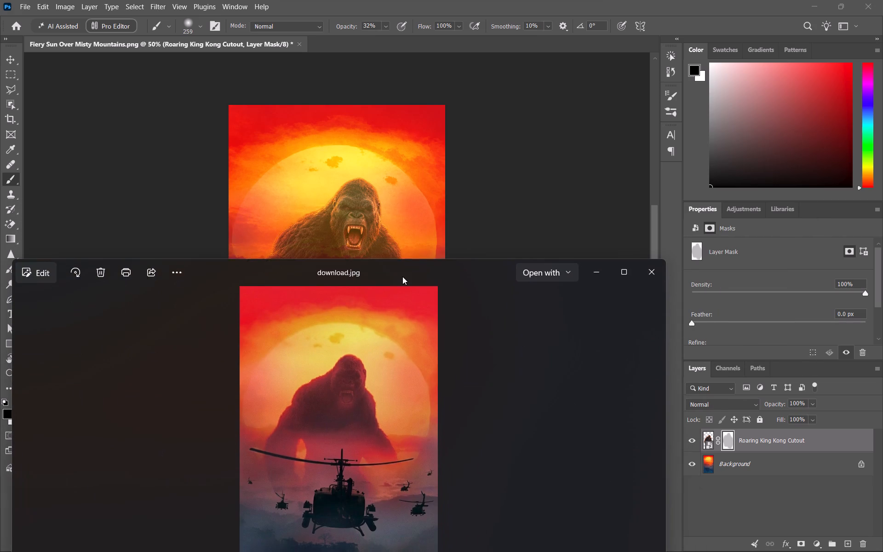
{"action": "left_click_drag", "start_coordinate": [402, 276], "coordinate": [397, 483]}
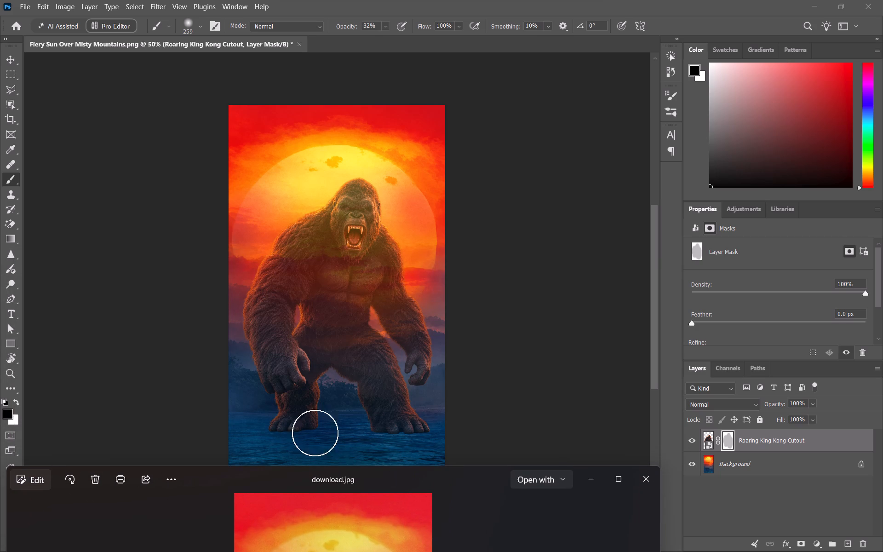
{"action": "left_click", "coordinate": [508, 0]}
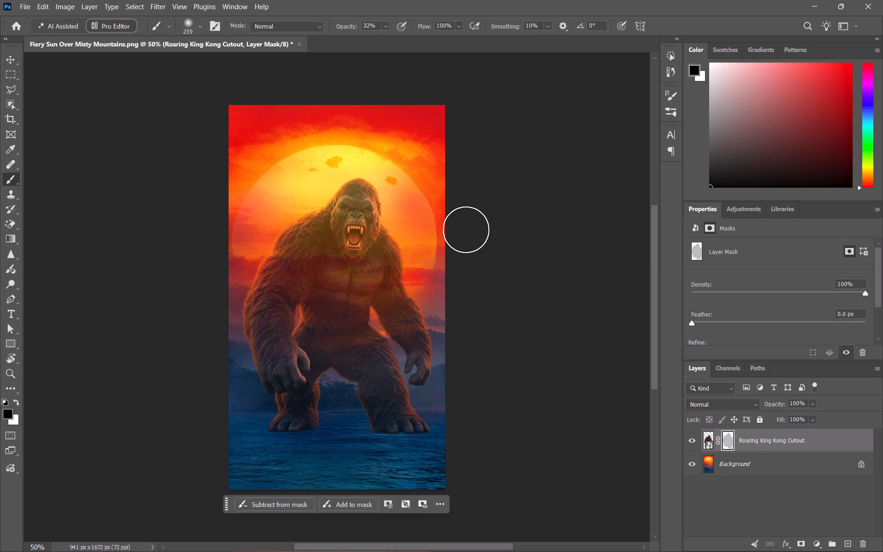
Paint white on the Kong layer mask over both lower legs at 32% brush opacity to partly restore them.
{"action": "key", "text": "x"}
{"action": "left_click_drag", "start_coordinate": [312, 376], "coordinate": [322, 396]}
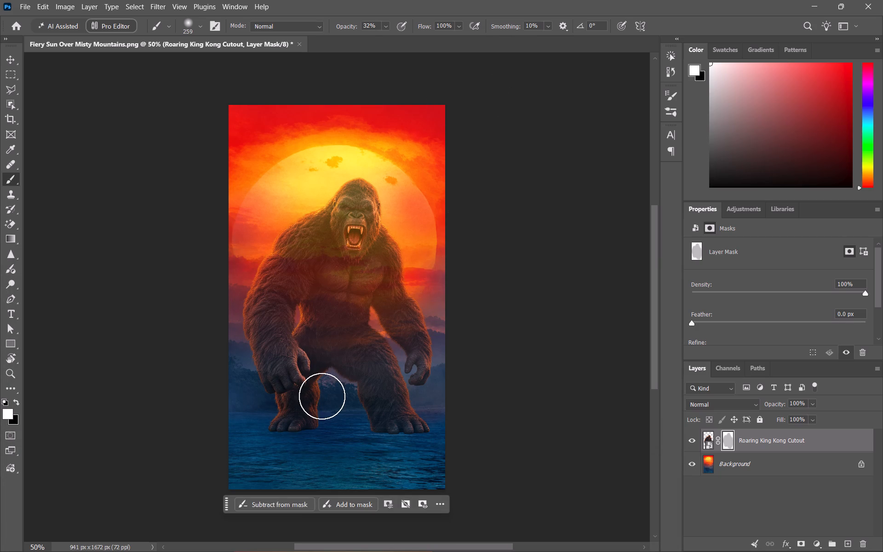
{"action": "left_click_drag", "start_coordinate": [322, 396], "coordinate": [364, 397]}
{"action": "left_click_drag", "start_coordinate": [364, 388], "coordinate": [393, 404]}
Invert the Roaring King Kong Cutout layer's mask.
{"action": "left_click", "coordinate": [731, 437]}
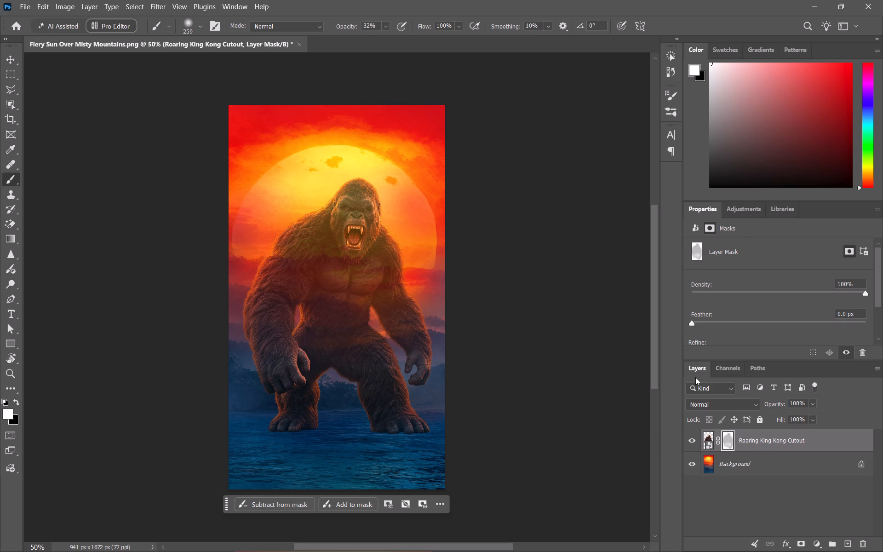
{"action": "key", "text": "ctrl+i"}
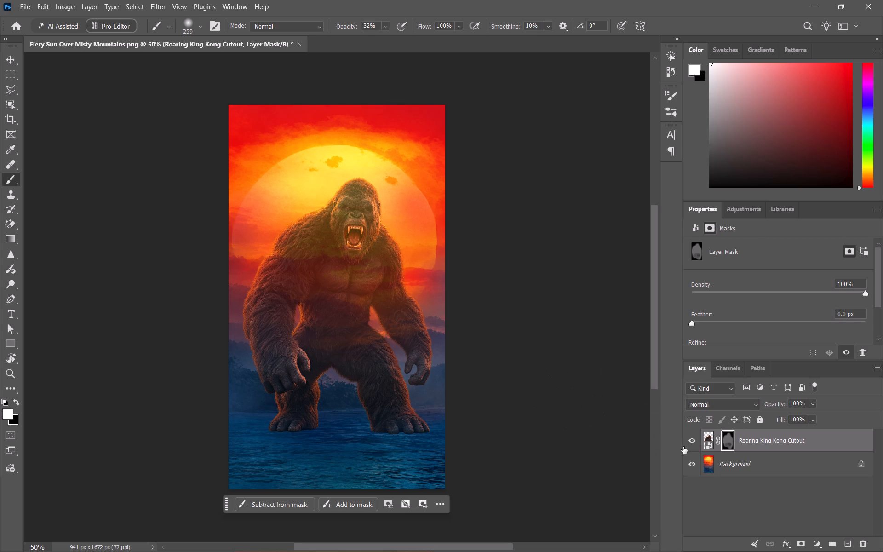
Paint white on the Kong layer mask over his head, shoulders, chest and arms, raising the brush opacity to 50%.
{"action": "left_click_drag", "start_coordinate": [327, 315], "coordinate": [329, 354]}
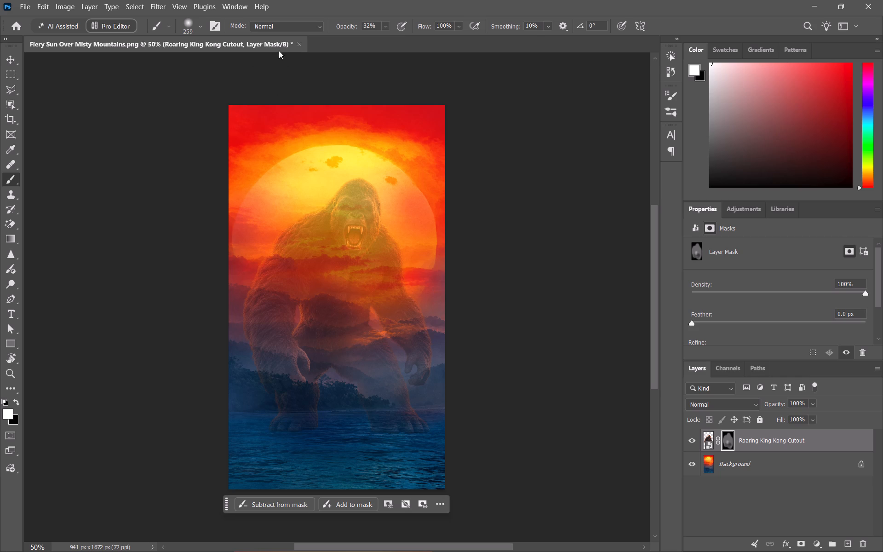
{"action": "left_click_drag", "start_coordinate": [343, 29], "coordinate": [352, 29]}
{"action": "left_click_drag", "start_coordinate": [352, 29], "coordinate": [353, 30]}
{"action": "left_click_drag", "start_coordinate": [328, 239], "coordinate": [311, 195]}
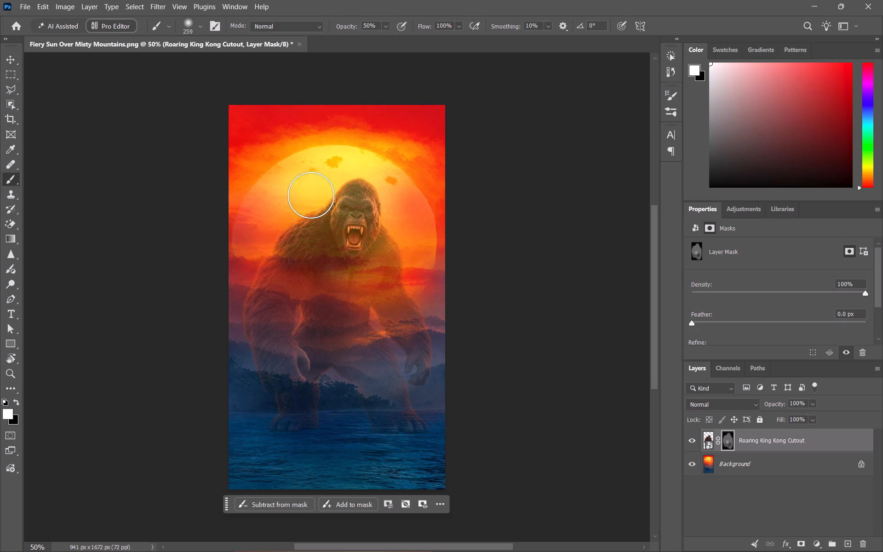
{"action": "left_click_drag", "start_coordinate": [311, 195], "coordinate": [383, 207]}
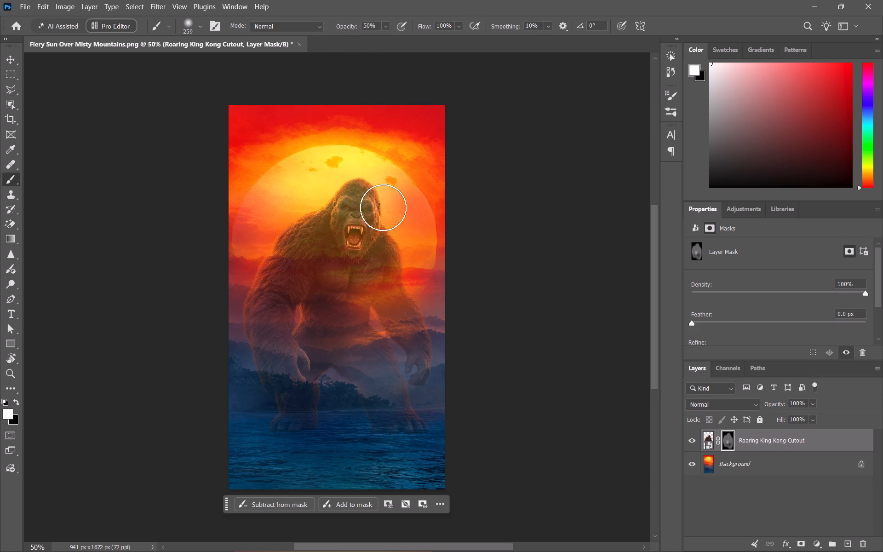
{"action": "left_click_drag", "start_coordinate": [383, 207], "coordinate": [283, 233]}
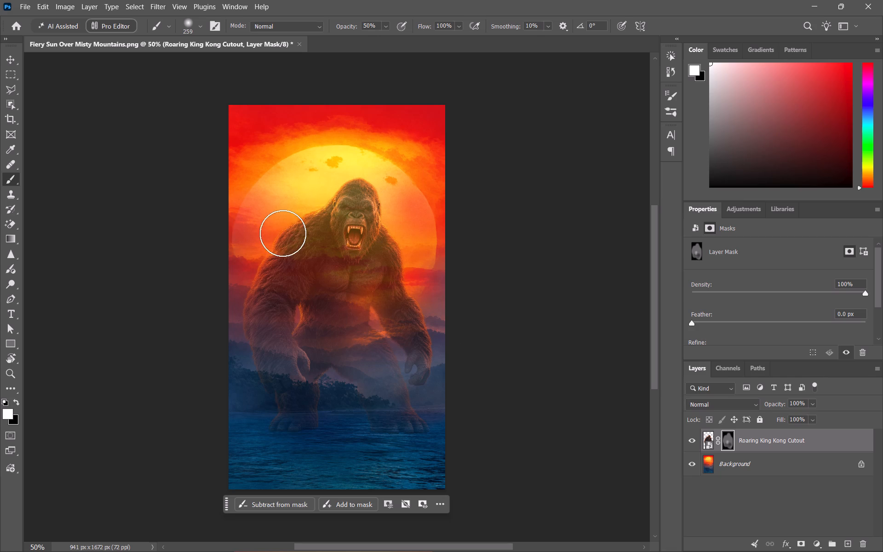
{"action": "left_click_drag", "start_coordinate": [283, 233], "coordinate": [267, 259]}
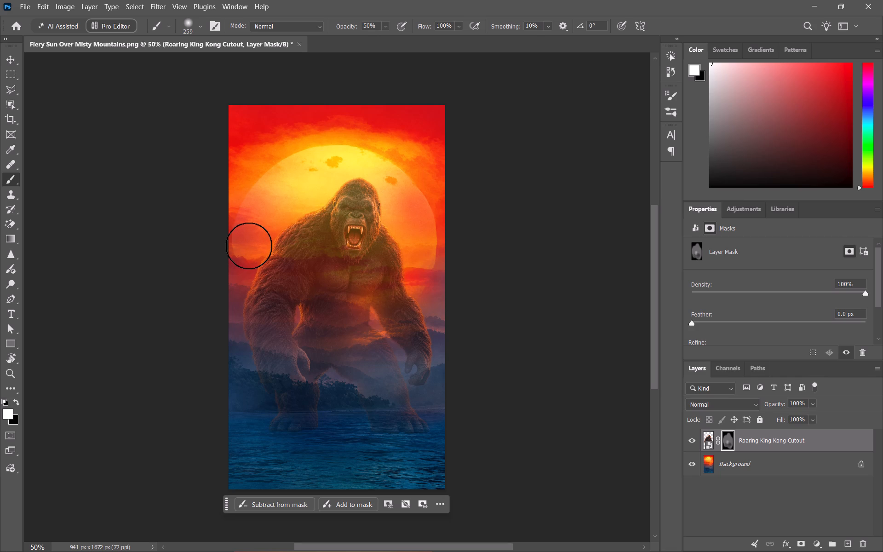
Paint black on the Kong mask over his legs, hands and lower body, raising the brush opacity to 100%.
{"action": "key", "text": "x"}
{"action": "left_click_drag", "start_coordinate": [295, 386], "coordinate": [290, 406]}
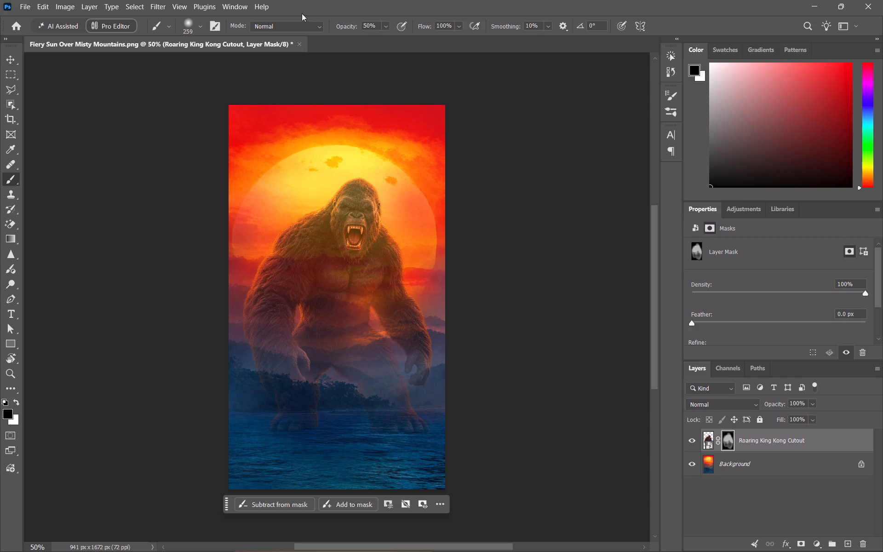
{"action": "left_click_drag", "start_coordinate": [342, 26], "coordinate": [457, 33]}
{"action": "left_click_drag", "start_coordinate": [304, 411], "coordinate": [401, 409]}
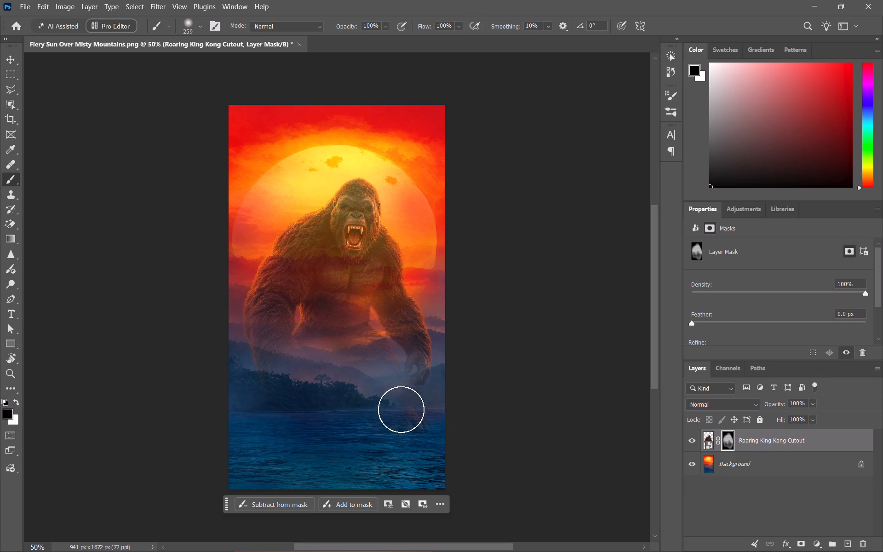
{"action": "left_click_drag", "start_coordinate": [401, 409], "coordinate": [531, 361]}
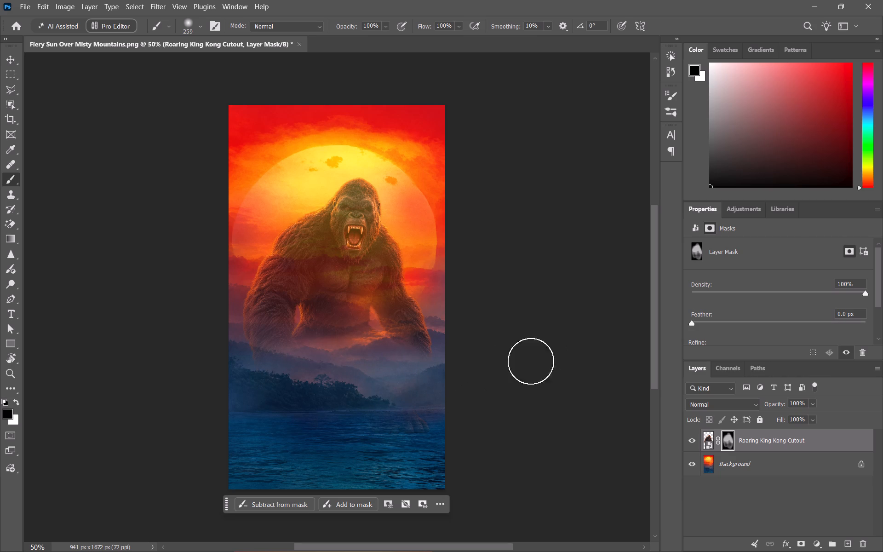
{"action": "left_click_drag", "start_coordinate": [531, 361], "coordinate": [362, 369]}
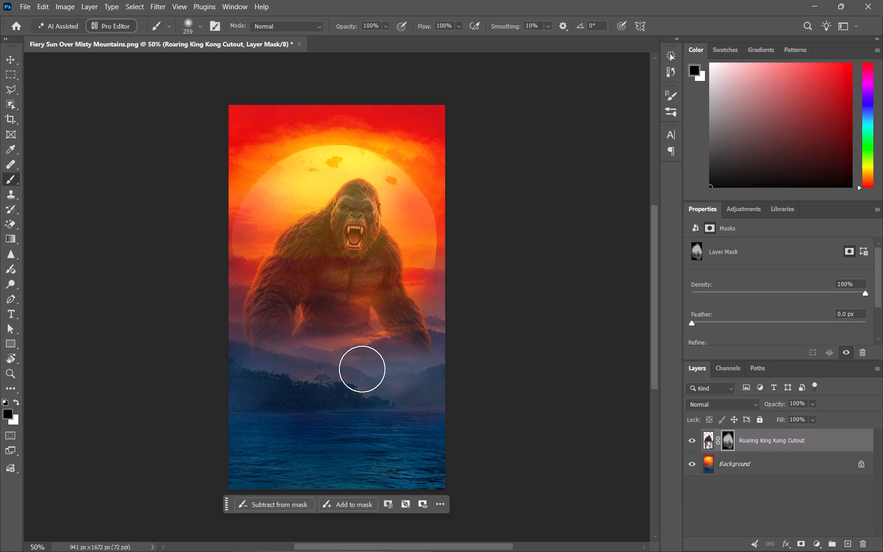
{"action": "left_click_drag", "start_coordinate": [362, 369], "coordinate": [411, 355]}
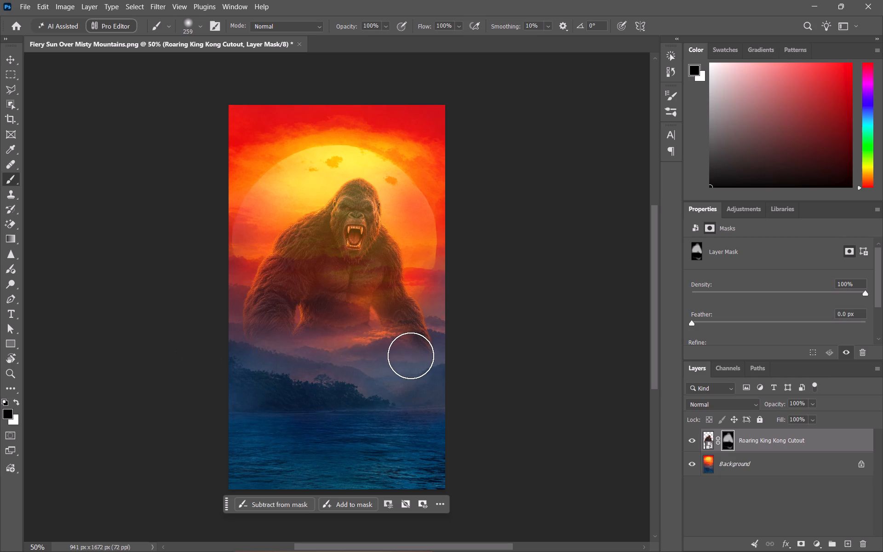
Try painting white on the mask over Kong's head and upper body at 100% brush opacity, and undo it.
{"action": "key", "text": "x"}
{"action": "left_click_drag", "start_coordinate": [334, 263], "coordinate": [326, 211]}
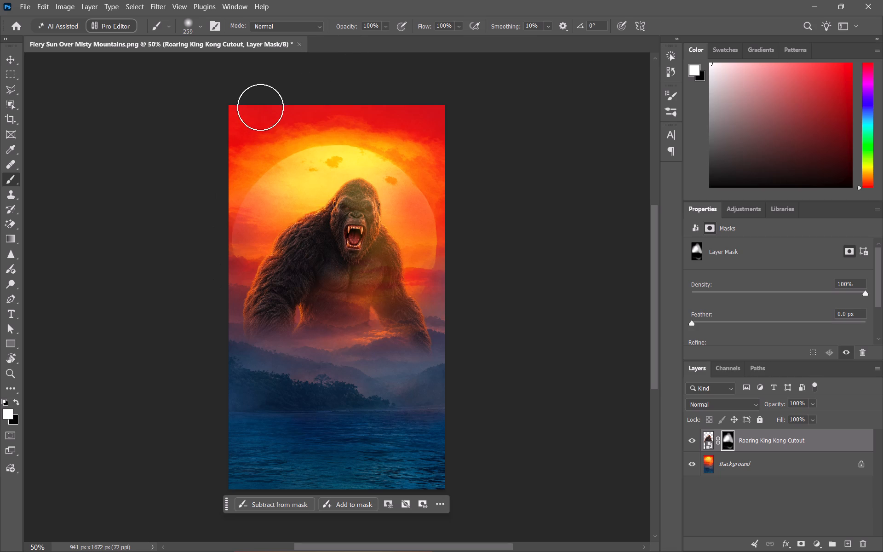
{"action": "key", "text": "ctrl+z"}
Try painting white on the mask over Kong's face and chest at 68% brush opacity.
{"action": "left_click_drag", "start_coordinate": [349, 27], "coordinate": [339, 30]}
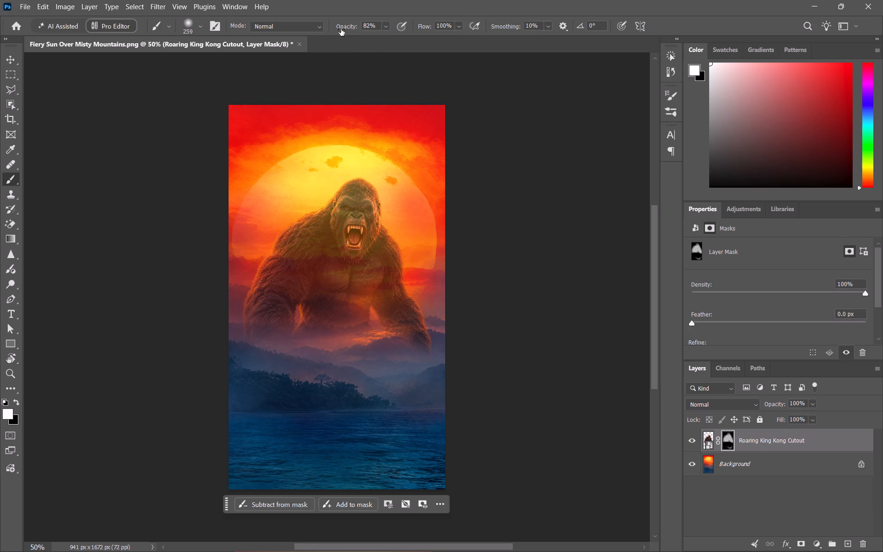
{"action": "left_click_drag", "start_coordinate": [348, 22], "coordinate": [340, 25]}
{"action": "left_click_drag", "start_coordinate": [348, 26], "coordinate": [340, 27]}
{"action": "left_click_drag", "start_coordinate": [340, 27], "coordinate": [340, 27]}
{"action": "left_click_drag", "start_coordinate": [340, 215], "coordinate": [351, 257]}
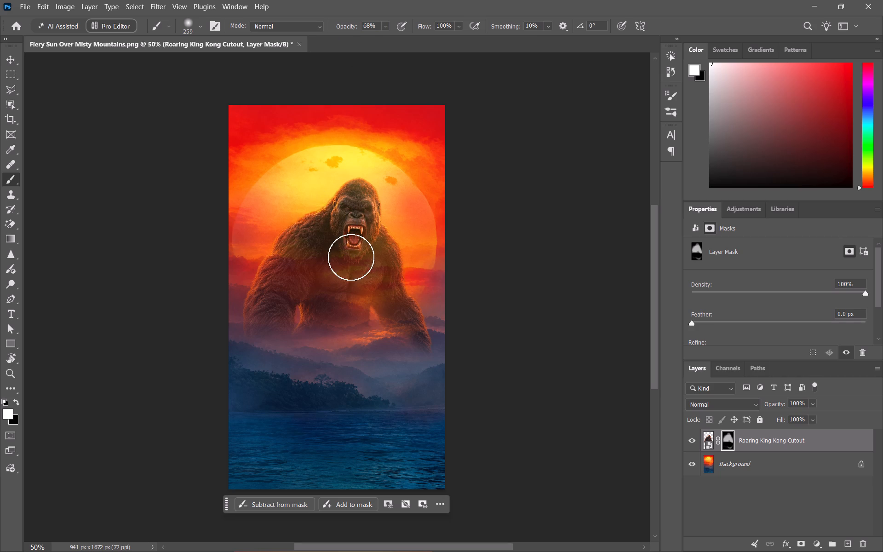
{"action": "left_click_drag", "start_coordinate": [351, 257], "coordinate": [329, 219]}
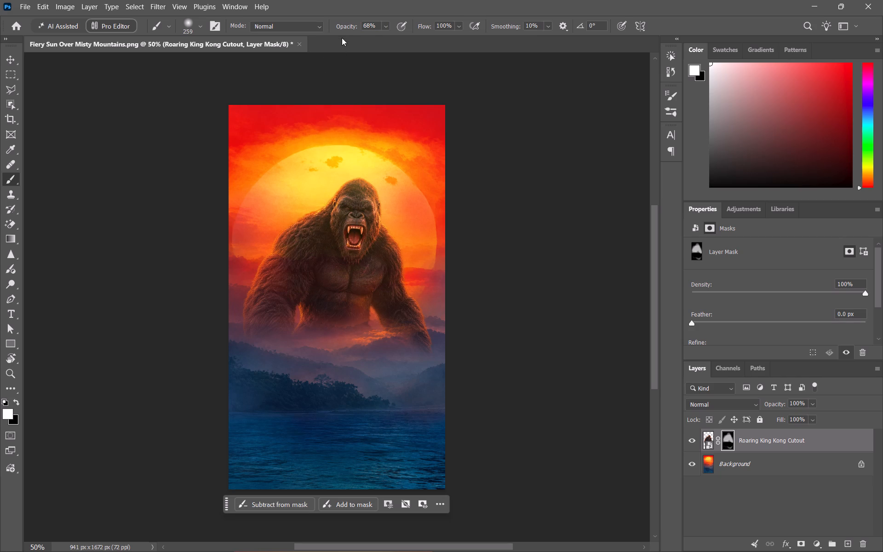
Undo the last mask stroke and repaint Kong's head, torso and arms in white at 51% brush opacity.
{"action": "left_click_drag", "start_coordinate": [346, 25], "coordinate": [336, 26]}
{"action": "key", "text": "ctrl+z"}
{"action": "left_click_drag", "start_coordinate": [333, 245], "coordinate": [359, 264]}
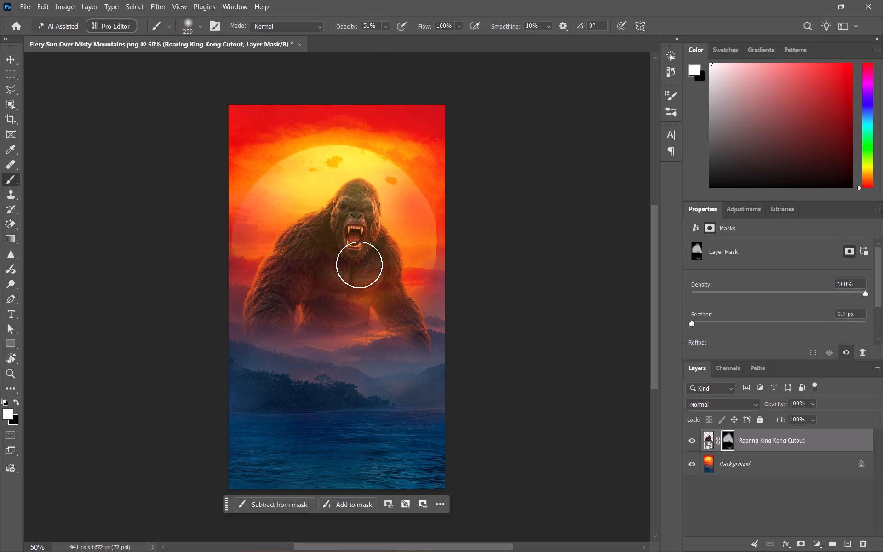
{"action": "left_click_drag", "start_coordinate": [359, 264], "coordinate": [294, 257]}
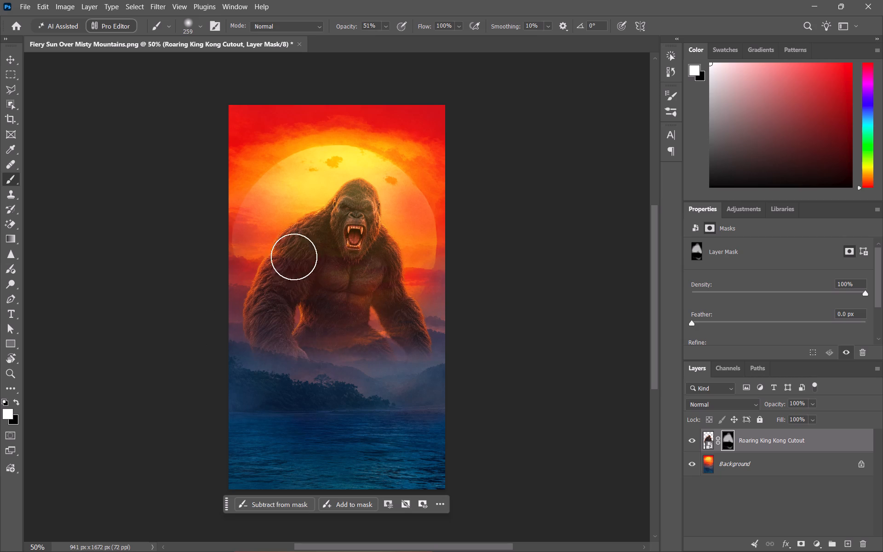
{"action": "left_click_drag", "start_coordinate": [294, 257], "coordinate": [367, 240]}
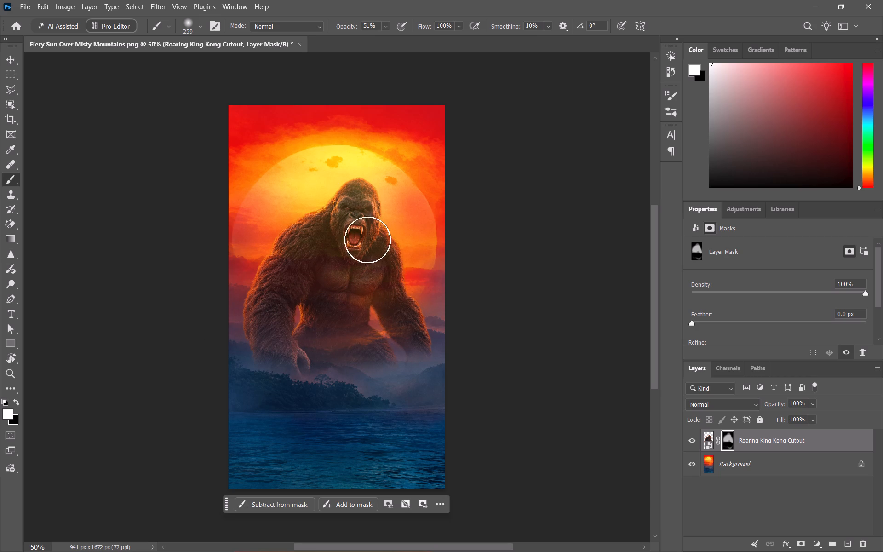
{"action": "left_click_drag", "start_coordinate": [367, 240], "coordinate": [307, 266]}
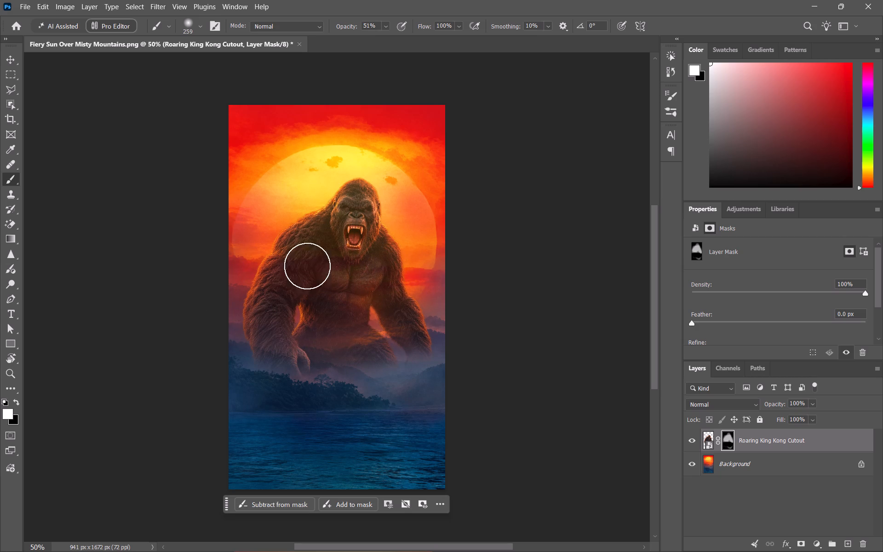
{"action": "left_click_drag", "start_coordinate": [307, 266], "coordinate": [333, 259]}
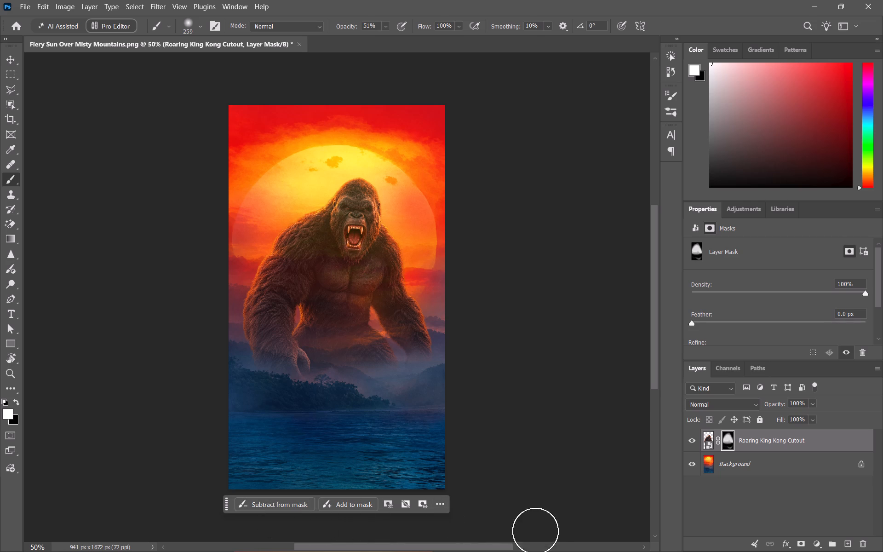
Place the Dark Rear-View Military Helicopter Cutout image from the Downloads folder into the poster document.
{"action": "key", "text": "alt+Tab"}
{"action": "key", "text": "alt+Tab"}
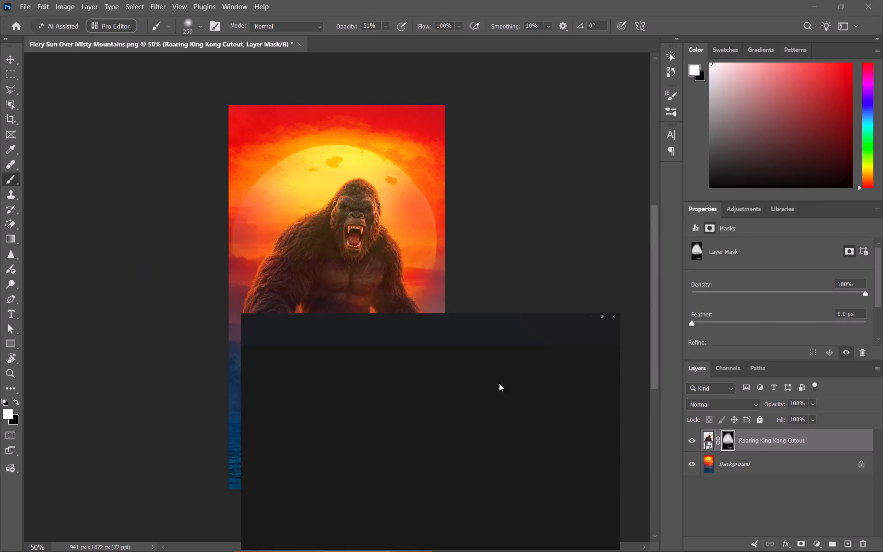
{"action": "left_click", "coordinate": [607, 378]}
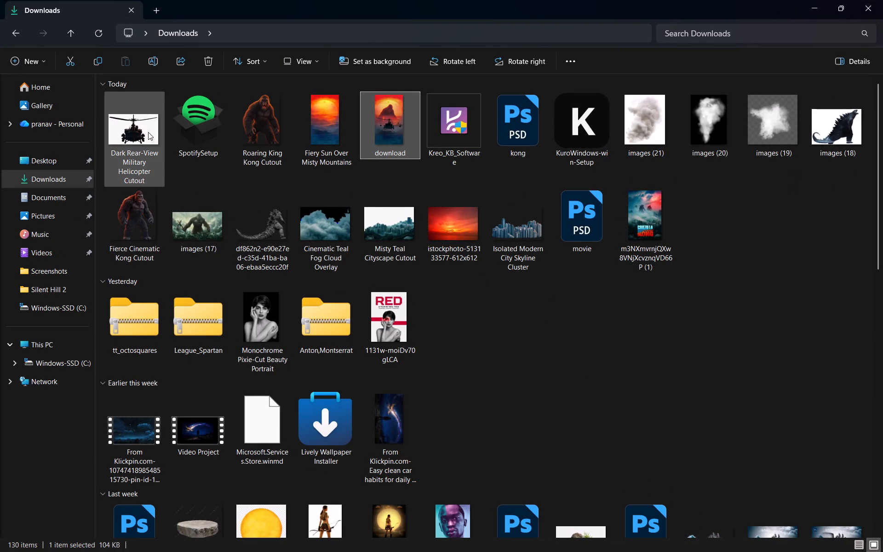
{"action": "left_click_drag", "start_coordinate": [148, 132], "coordinate": [402, 361]}
{"action": "key", "text": "alt+Tab"}
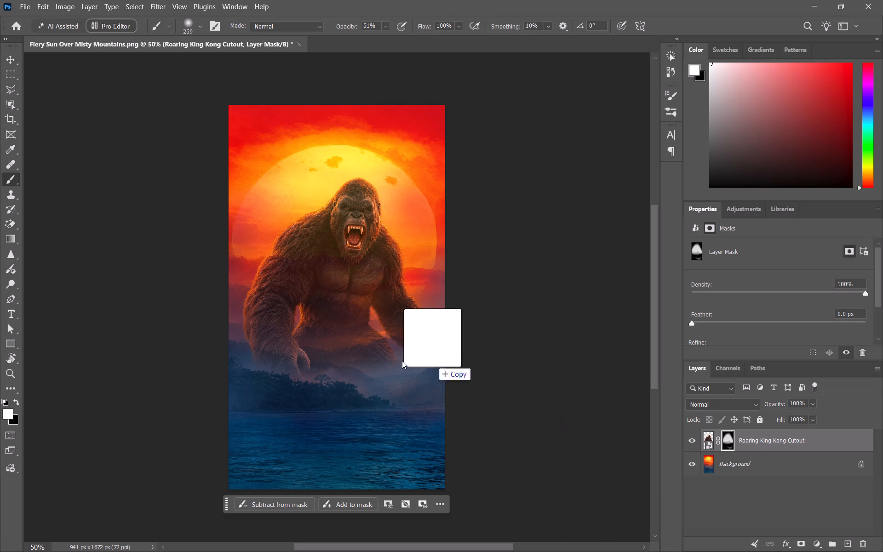
{"action": "left_click_drag", "start_coordinate": [402, 361], "coordinate": [350, 374]}
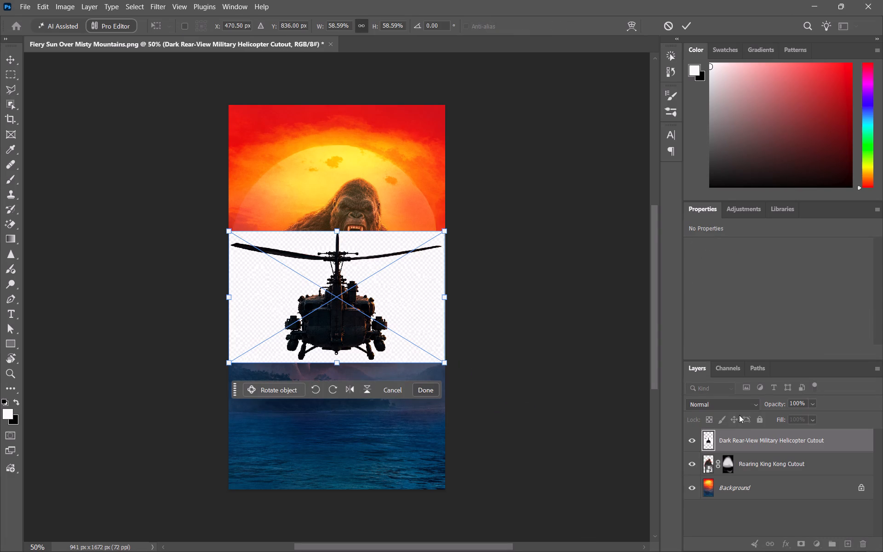
Rasterize the Dark Rear-View Military Helicopter Cutout layer.
{"action": "right_click", "coordinate": [741, 437]}
{"action": "right_click", "coordinate": [744, 435]}
{"action": "left_click", "coordinate": [759, 398]}
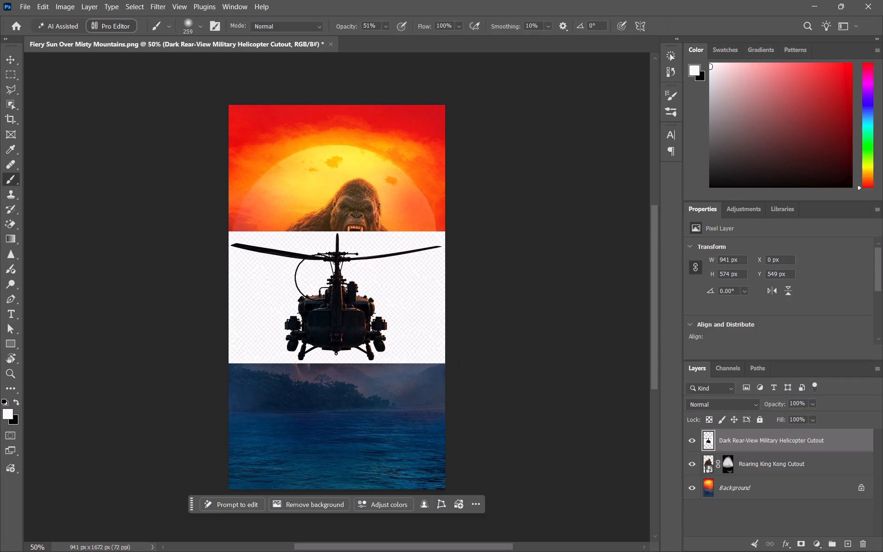
Erase the white checkered background around the helicopter with the Magic Eraser at tolerance 32.
{"action": "key", "text": "e"}
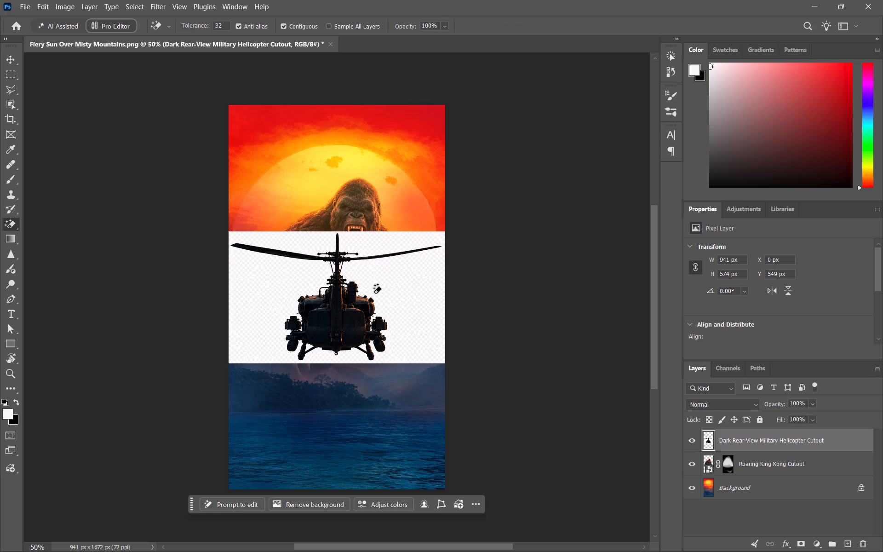
{"action": "left_click", "coordinate": [386, 294]}
Erase the white gaps inside the left rotor-mast strut and beside the tail boom, undoing the stray erase of the helicopter body.
{"action": "scroll", "coordinate": [335, 301], "scroll_direction": "up", "scroll_amount": 8, "text": "alt"}
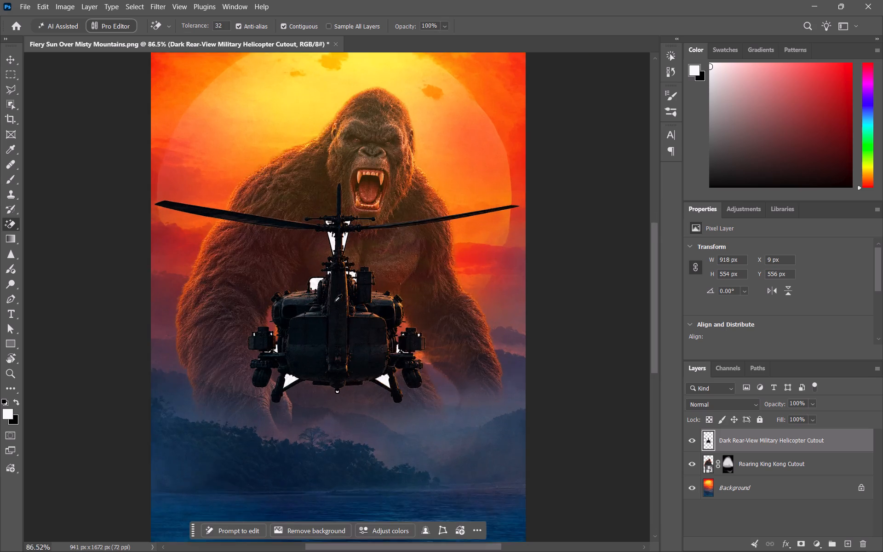
{"action": "scroll", "coordinate": [335, 301], "scroll_direction": "up", "scroll_amount": 4, "text": "alt"}
{"action": "left_click", "coordinate": [299, 274]}
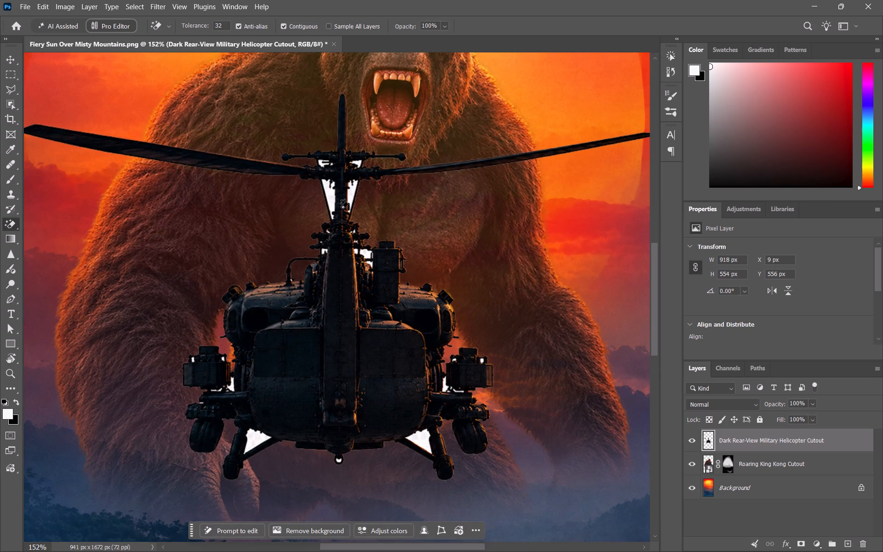
{"action": "left_click", "coordinate": [328, 204]}
{"action": "left_click", "coordinate": [322, 255]}
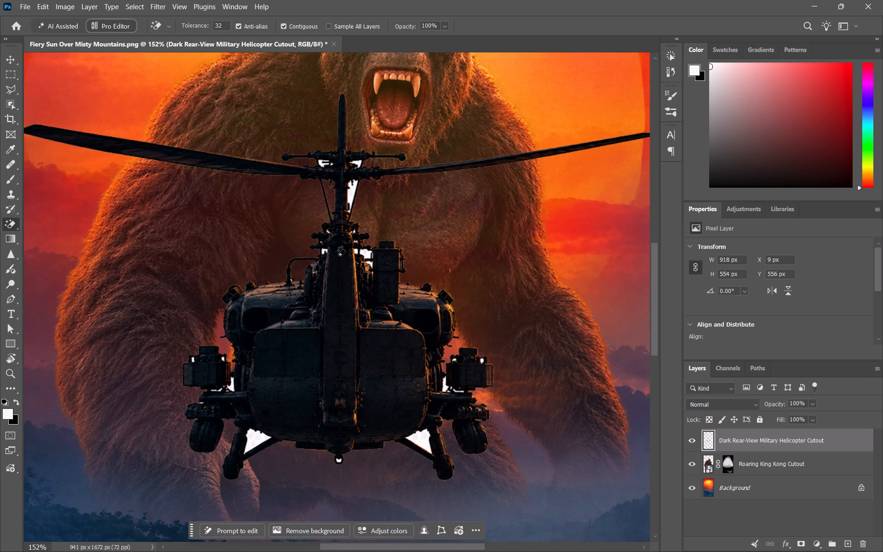
{"action": "key", "text": "ctrl+z"}
{"action": "left_click", "coordinate": [362, 257]}
{"action": "scroll", "coordinate": [390, 263], "scroll_direction": "up", "scroll_amount": 13, "text": "alt"}
{"action": "left_click", "coordinate": [305, 230]}
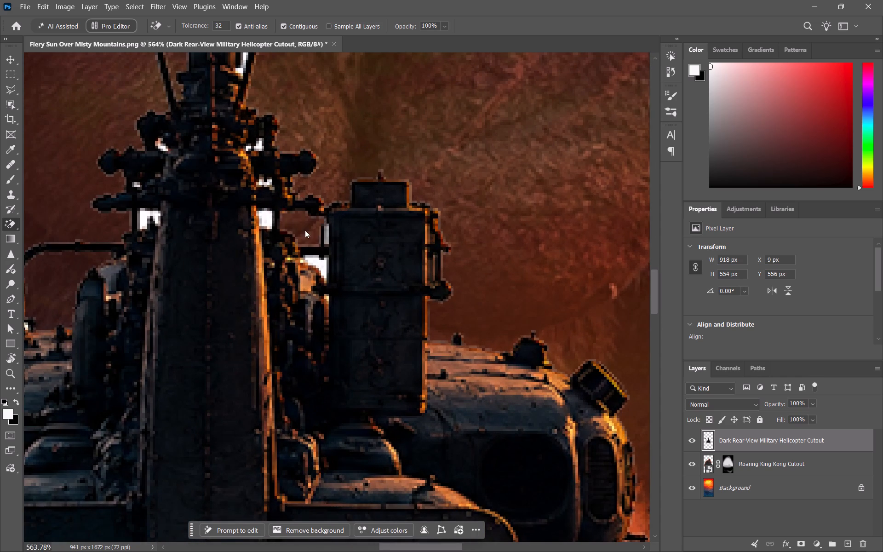
Erase the small white pockets among the rotor-mast linkages and beside the upright exhaust box on the helicopter layer.
{"action": "left_click", "coordinate": [263, 219]}
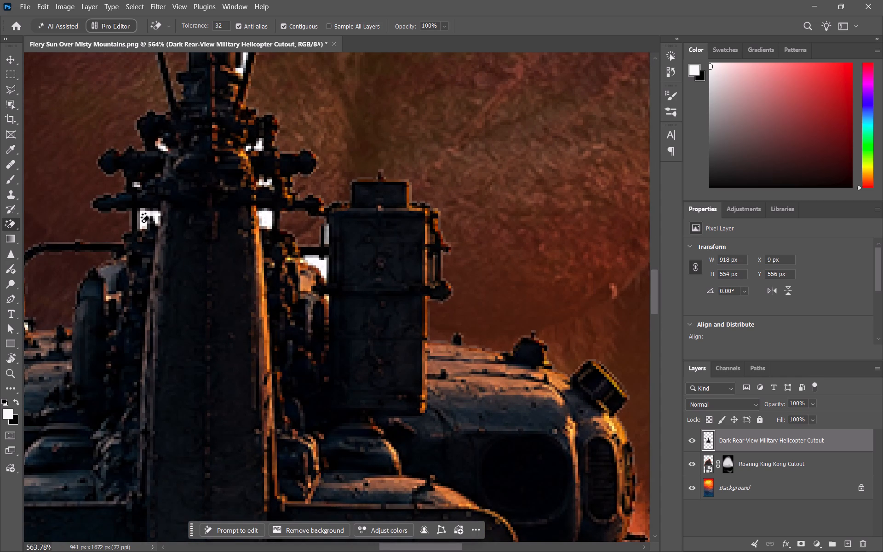
{"action": "left_click", "coordinate": [142, 222]}
{"action": "left_click", "coordinate": [157, 218]}
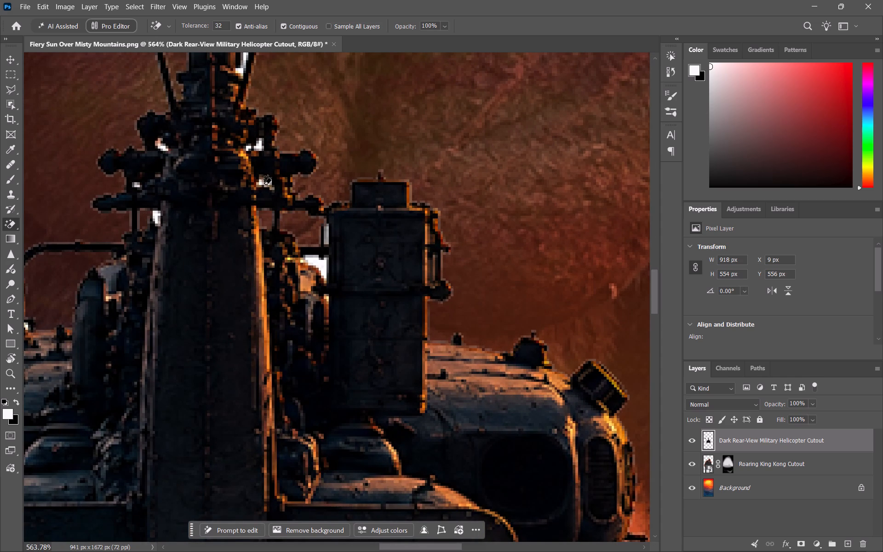
{"action": "left_click", "coordinate": [261, 187]}
{"action": "left_click", "coordinate": [267, 184]}
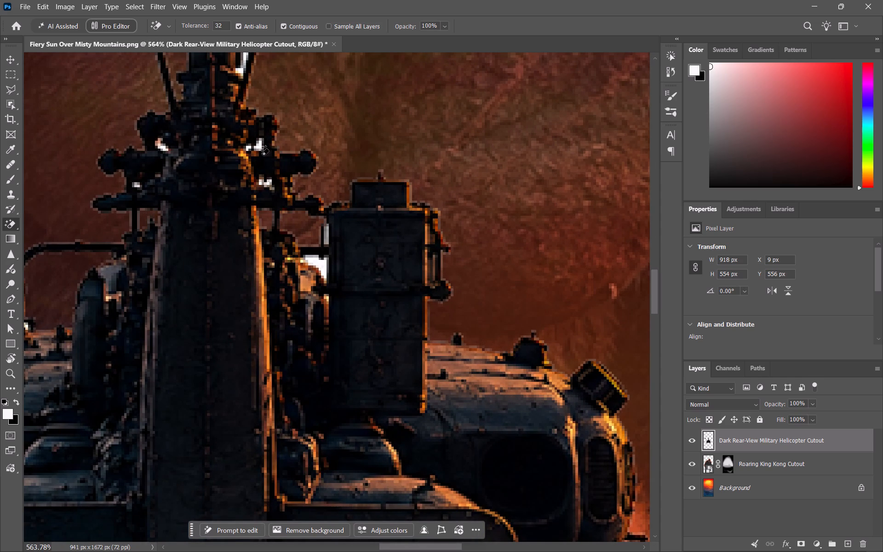
{"action": "left_click", "coordinate": [256, 149]}
{"action": "left_click", "coordinate": [258, 145]}
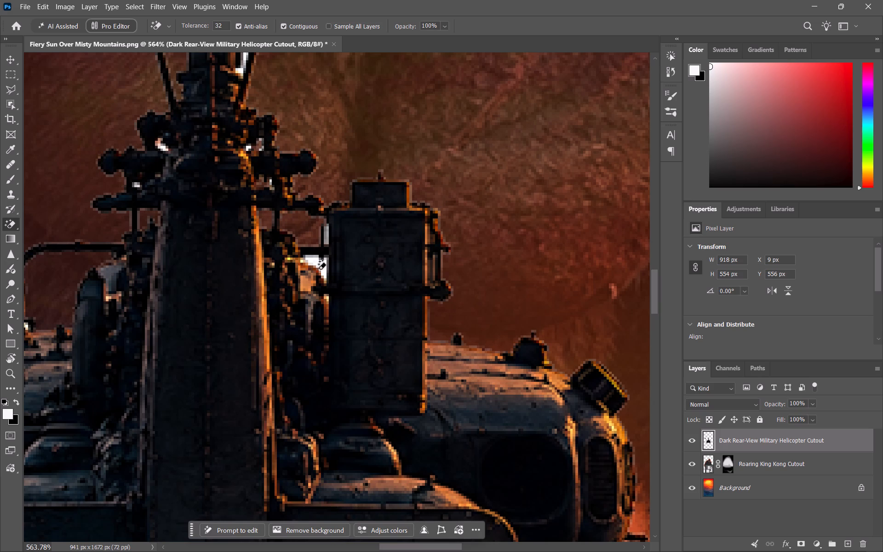
{"action": "left_click", "coordinate": [315, 267]}
{"action": "left_click", "coordinate": [325, 266]}
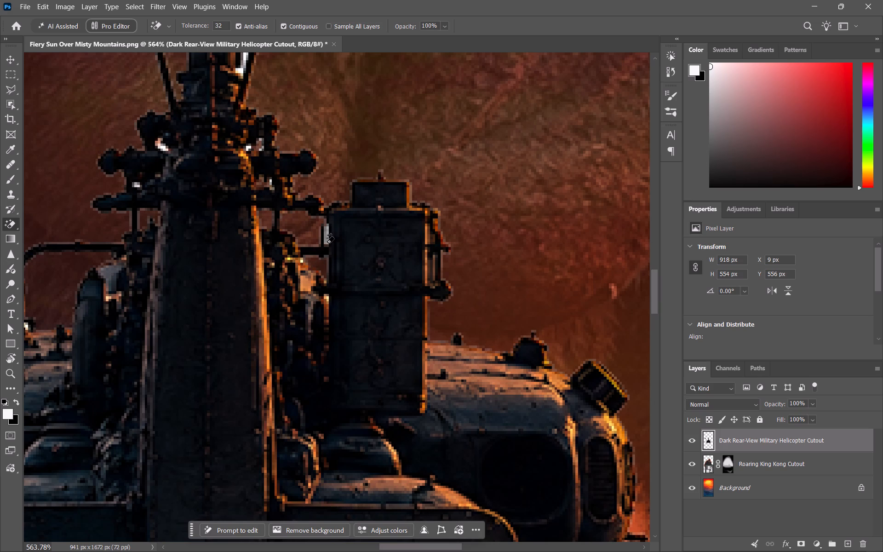
{"action": "left_click", "coordinate": [326, 236]}
Erase the white areas inside both landing-gear struts and in the ring beneath the helicopter's belly.
{"action": "scroll", "coordinate": [358, 259], "scroll_direction": "down", "scroll_amount": 20}
{"action": "scroll", "coordinate": [358, 259], "scroll_direction": "down", "scroll_amount": 5}
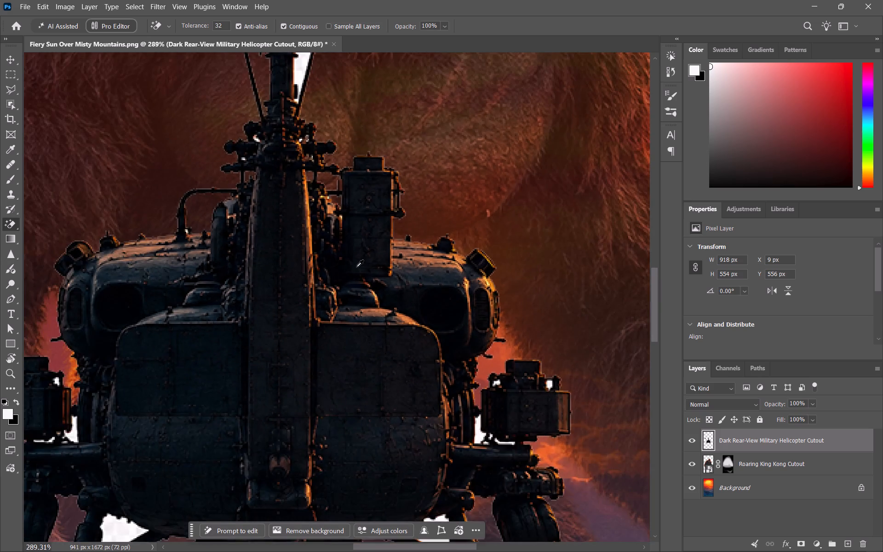
{"action": "scroll", "coordinate": [356, 267], "scroll_direction": "down", "scroll_amount": 5}
{"action": "scroll", "coordinate": [408, 355], "scroll_direction": "up", "scroll_amount": 13, "text": "alt"}
{"action": "left_click", "coordinate": [372, 410]}
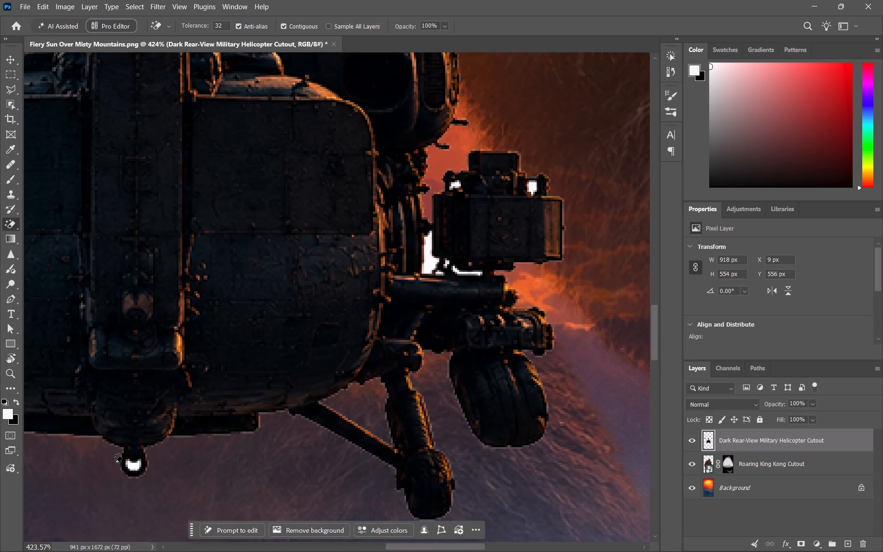
{"action": "left_click", "coordinate": [131, 466]}
{"action": "scroll", "coordinate": [142, 425], "scroll_direction": "down", "scroll_amount": 13, "text": "alt"}
{"action": "scroll", "coordinate": [79, 432], "scroll_direction": "up", "scroll_amount": 5, "text": "alt"}
{"action": "scroll", "coordinate": [36, 427], "scroll_direction": "up", "scroll_amount": 2, "text": "alt"}
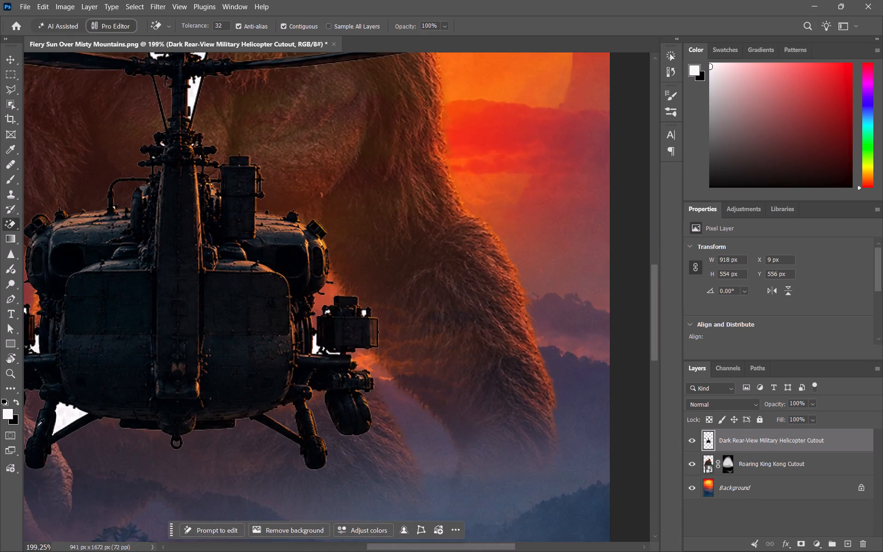
{"action": "scroll", "coordinate": [37, 426], "scroll_direction": "up", "scroll_amount": 2, "text": "alt"}
{"action": "left_click", "coordinate": [72, 414], "text": "alt"}
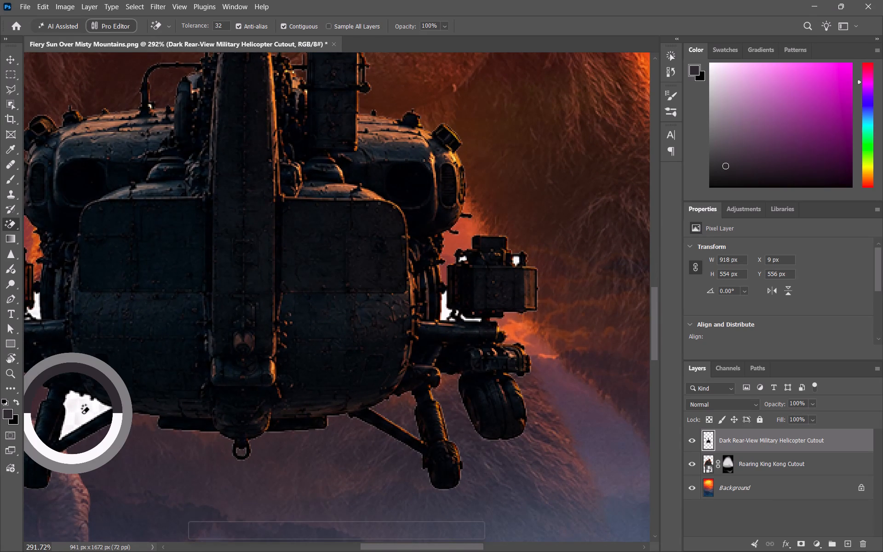
{"action": "left_click", "coordinate": [82, 414]}
Erase the white gaps beside and beneath the helicopter's left weapon pod, undoing any stray erase.
{"action": "scroll", "coordinate": [77, 412], "scroll_direction": "up", "scroll_amount": 1, "text": "alt"}
{"action": "scroll", "coordinate": [77, 412], "scroll_direction": "down", "scroll_amount": 10, "text": "alt"}
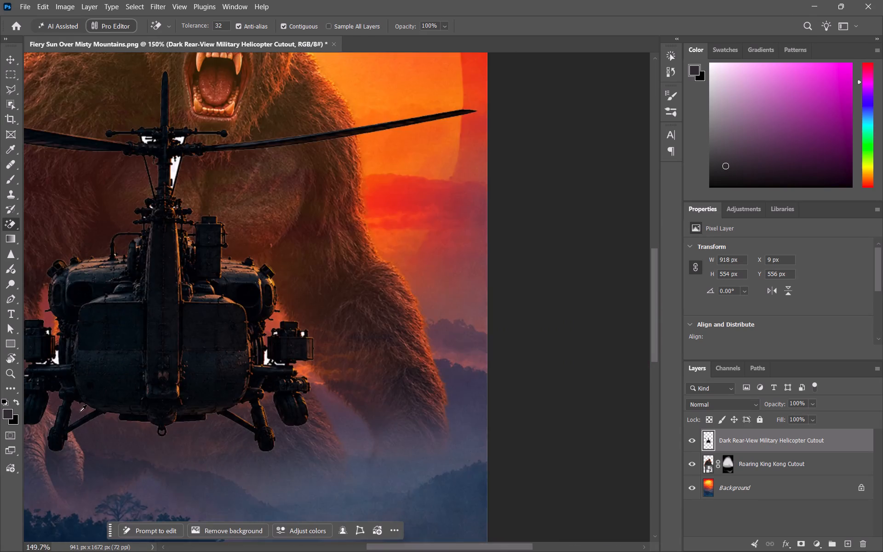
{"action": "scroll", "coordinate": [80, 412], "scroll_direction": "down", "scroll_amount": 4, "text": "alt"}
{"action": "scroll", "coordinate": [64, 402], "scroll_direction": "up", "scroll_amount": 18, "text": "alt"}
{"action": "left_click", "coordinate": [132, 338]}
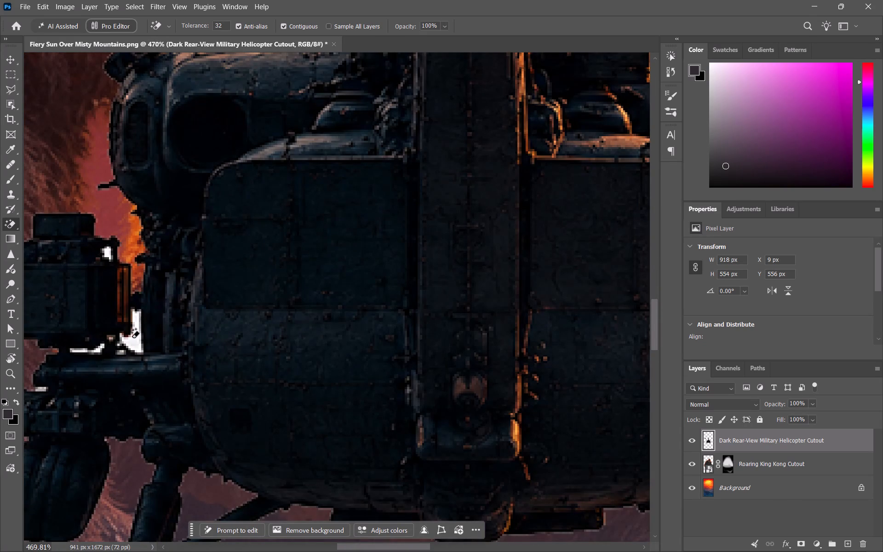
{"action": "left_click", "coordinate": [85, 354]}
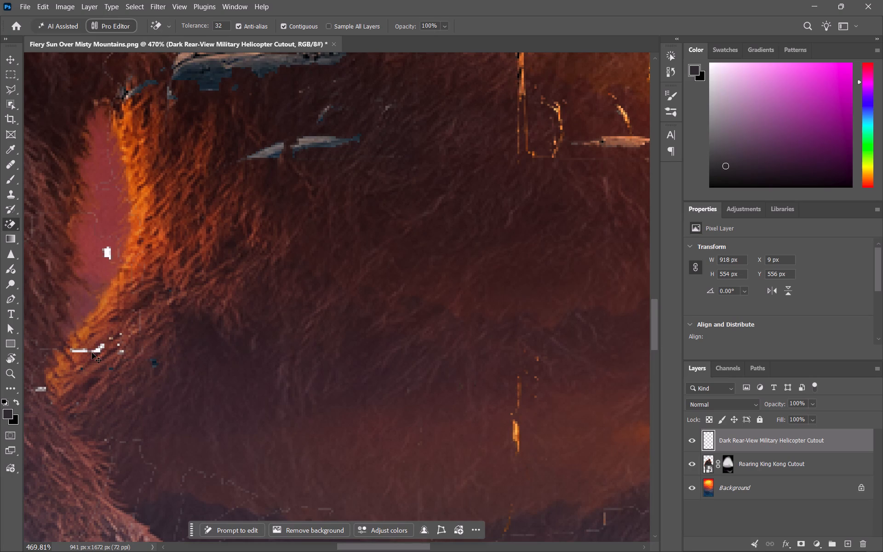
{"action": "key", "text": "ctrl+z"}
{"action": "scroll", "coordinate": [85, 355], "scroll_direction": "up", "scroll_amount": 12, "text": "alt"}
{"action": "left_click", "coordinate": [78, 349]}
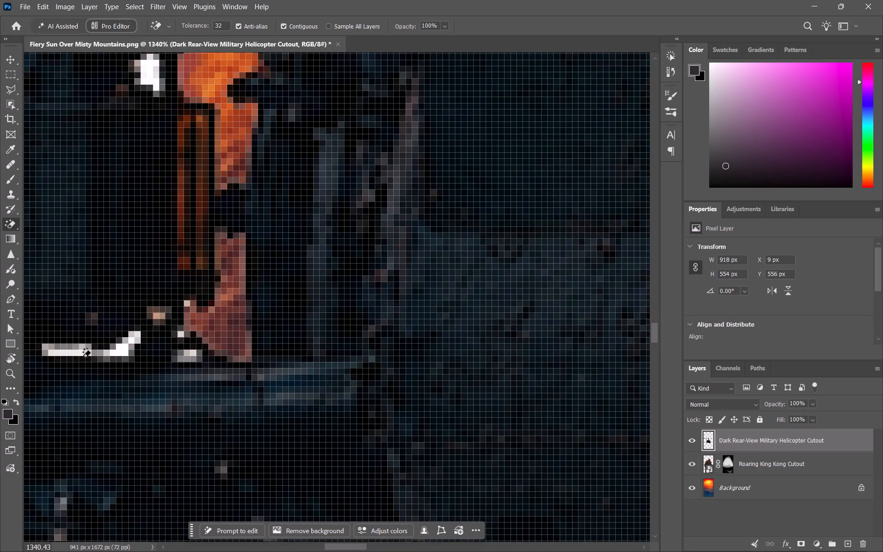
{"action": "left_click", "coordinate": [98, 357]}
{"action": "key", "text": "ctrl+z"}
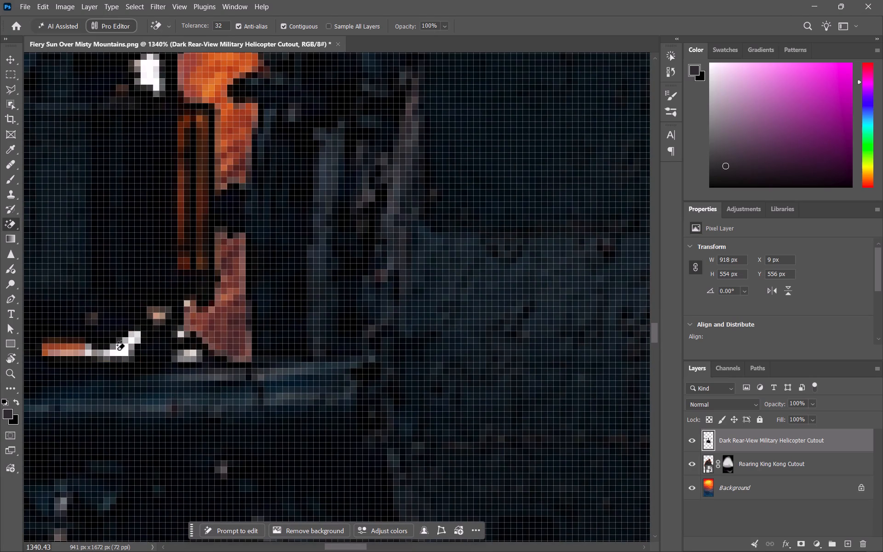
{"action": "left_click", "coordinate": [117, 350]}
{"action": "left_click", "coordinate": [89, 356]}
{"action": "left_click", "coordinate": [135, 339]}
Erase the two white openings atop the left weapon pod and the white sliver above its lower mount.
{"action": "scroll", "coordinate": [139, 342], "scroll_direction": "down", "scroll_amount": 13, "text": "alt"}
{"action": "scroll", "coordinate": [78, 270], "scroll_direction": "up", "scroll_amount": 12}
{"action": "left_click", "coordinate": [46, 303]}
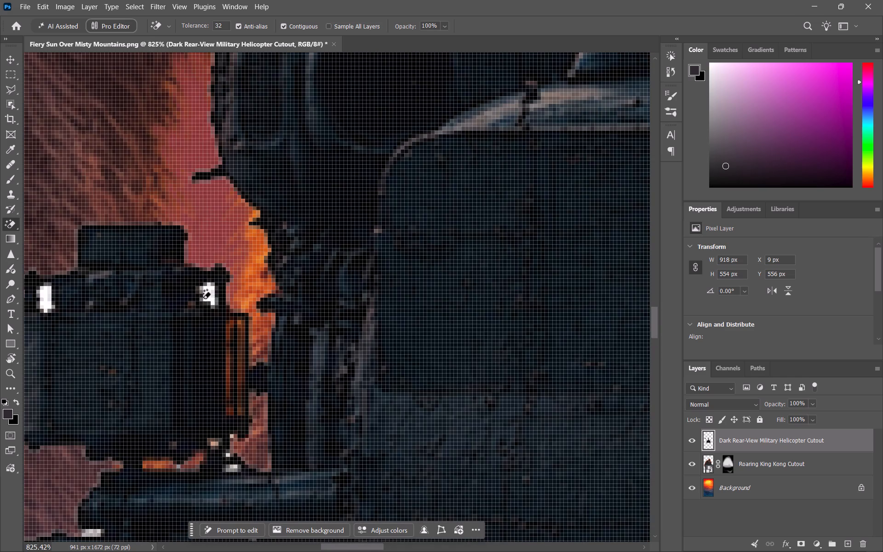
{"action": "left_click", "coordinate": [206, 299]}
{"action": "scroll", "coordinate": [217, 298], "scroll_direction": "down", "scroll_amount": 17, "text": "alt"}
{"action": "scroll", "coordinate": [190, 370], "scroll_direction": "up", "scroll_amount": 10, "text": "alt"}
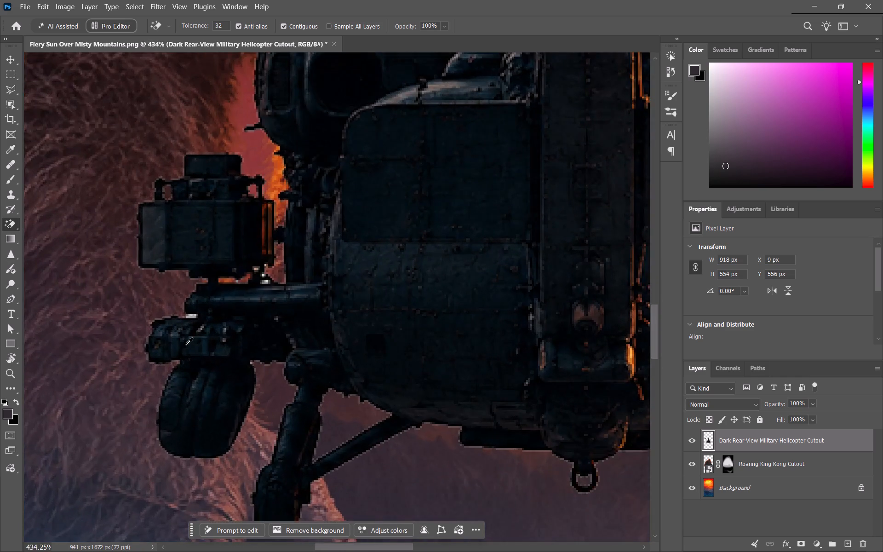
{"action": "scroll", "coordinate": [187, 344], "scroll_direction": "up", "scroll_amount": 13, "text": "alt"}
{"action": "left_click", "coordinate": [195, 273]}
Erase the white gap between the fuselage and right weapon pod, plus the leftover white pixels beneath that pod.
{"action": "scroll", "coordinate": [241, 294], "scroll_direction": "down", "scroll_amount": 13, "text": "alt"}
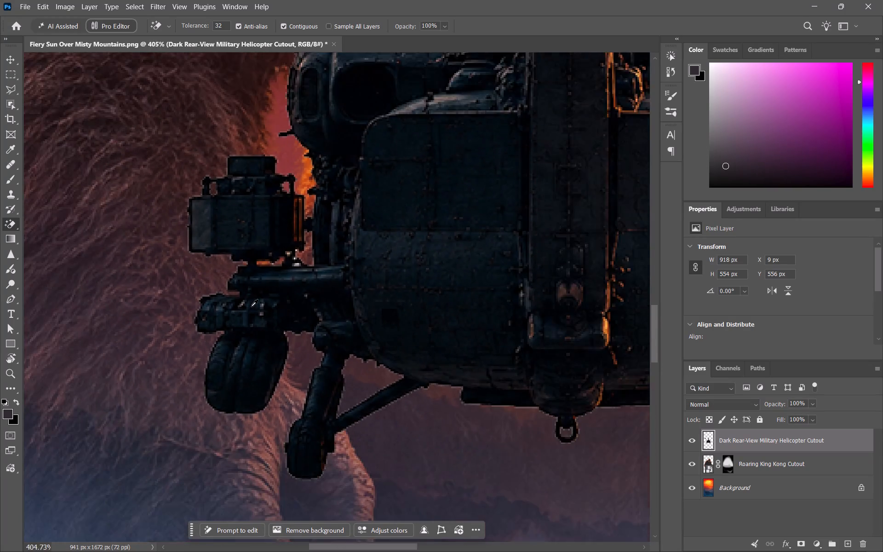
{"action": "scroll", "coordinate": [251, 306], "scroll_direction": "down", "scroll_amount": 17, "text": "alt"}
{"action": "scroll", "coordinate": [434, 297], "scroll_direction": "up", "scroll_amount": 20, "text": "alt"}
{"action": "scroll", "coordinate": [434, 297], "scroll_direction": "up", "scroll_amount": 7, "text": "alt"}
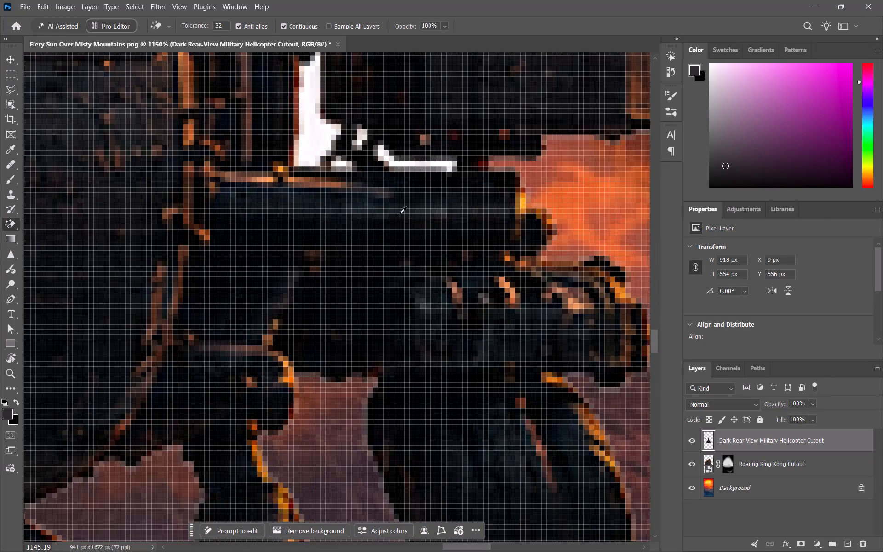
{"action": "left_click", "coordinate": [314, 133]}
{"action": "left_click", "coordinate": [344, 167]}
{"action": "left_click", "coordinate": [358, 145]}
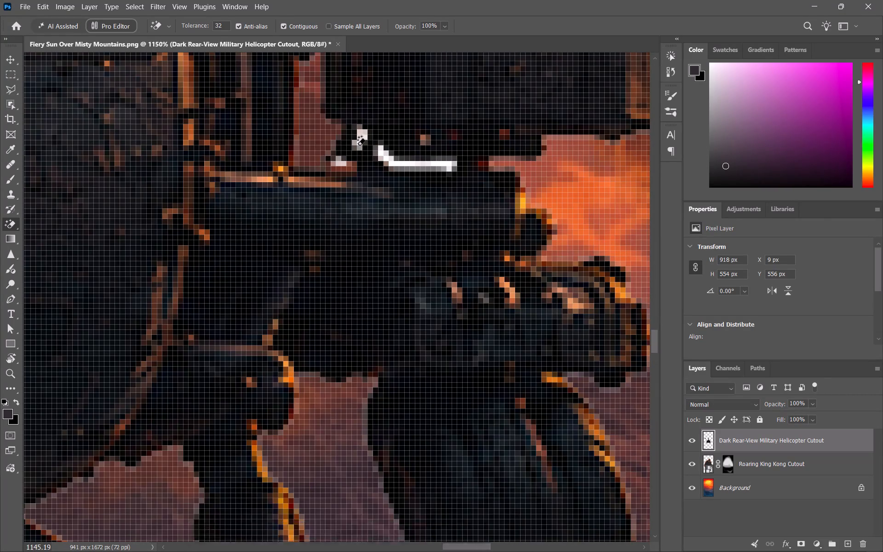
{"action": "left_click", "coordinate": [396, 164]}
{"action": "scroll", "coordinate": [381, 155], "scroll_direction": "up", "scroll_amount": 10, "text": "alt"}
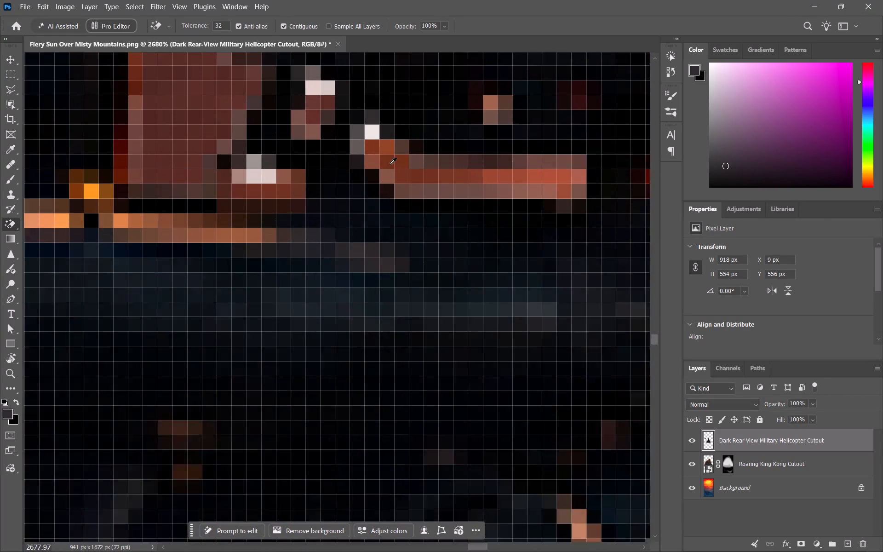
{"action": "scroll", "coordinate": [390, 164], "scroll_direction": "up", "scroll_amount": 1, "text": "alt"}
{"action": "scroll", "coordinate": [390, 163], "scroll_direction": "down", "scroll_amount": 9, "text": "alt"}
{"action": "scroll", "coordinate": [390, 167], "scroll_direction": "up", "scroll_amount": 9, "text": "alt"}
{"action": "left_click", "coordinate": [369, 130]}
{"action": "scroll", "coordinate": [393, 155], "scroll_direction": "down", "scroll_amount": 2, "text": "alt"}
{"action": "scroll", "coordinate": [393, 155], "scroll_direction": "up", "scroll_amount": 5, "text": "alt"}
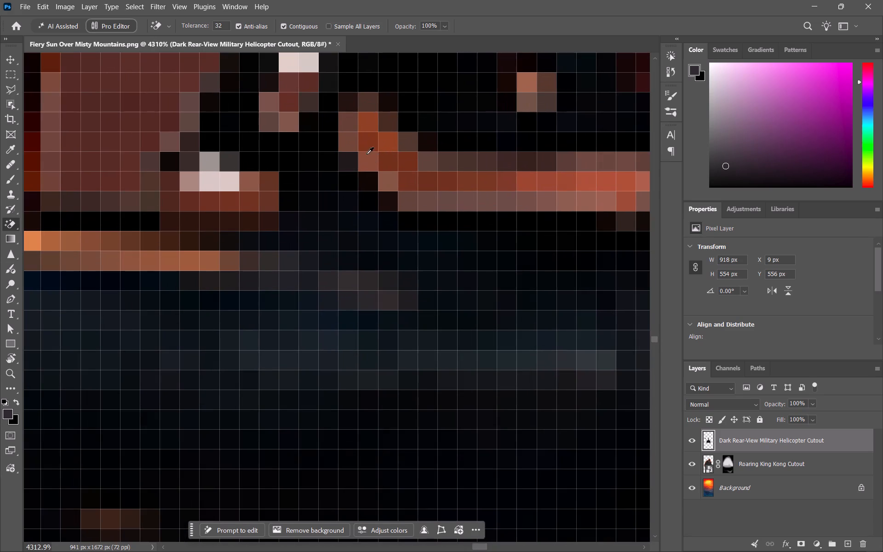
{"action": "left_click", "coordinate": [304, 67]}
{"action": "left_click", "coordinate": [223, 184]}
{"action": "scroll", "coordinate": [233, 195], "scroll_direction": "down", "scroll_amount": 8, "text": "alt"}
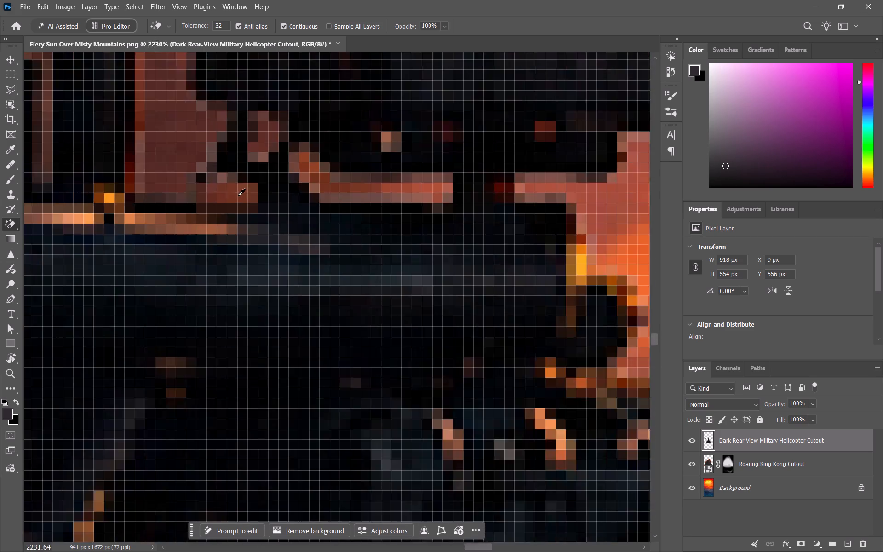
Erase the two white openings atop the helicopter's right weapon pod.
{"action": "scroll", "coordinate": [238, 195], "scroll_direction": "down", "scroll_amount": 20, "text": "alt"}
{"action": "scroll", "coordinate": [238, 195], "scroll_direction": "down", "scroll_amount": 2, "text": "alt"}
{"action": "scroll", "coordinate": [314, 138], "scroll_direction": "up", "scroll_amount": 20, "text": "alt"}
{"action": "scroll", "coordinate": [314, 138], "scroll_direction": "up", "scroll_amount": 1, "text": "alt"}
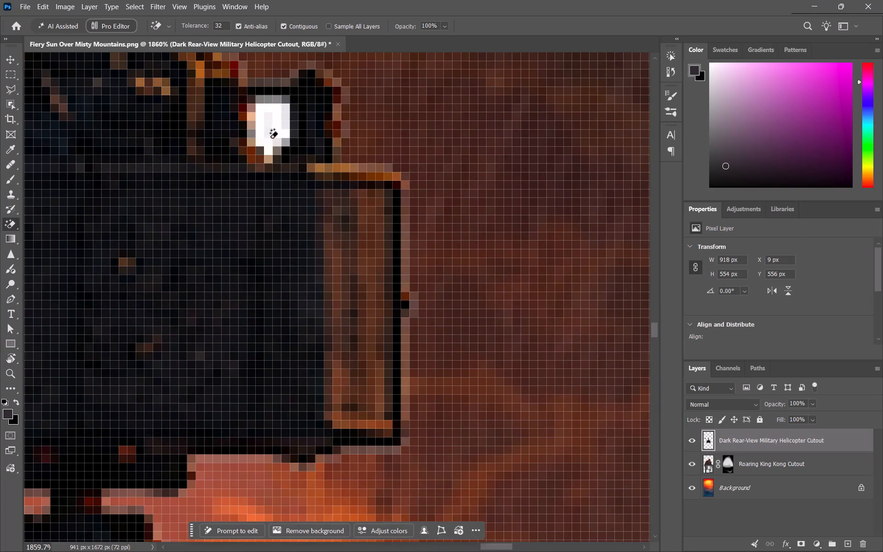
{"action": "left_click", "coordinate": [269, 131]}
{"action": "scroll", "coordinate": [274, 136], "scroll_direction": "down", "scroll_amount": 20, "text": "alt"}
{"action": "scroll", "coordinate": [274, 136], "scroll_direction": "down", "scroll_amount": 1, "text": "alt"}
{"action": "scroll", "coordinate": [200, 144], "scroll_direction": "up", "scroll_amount": 7, "text": "alt"}
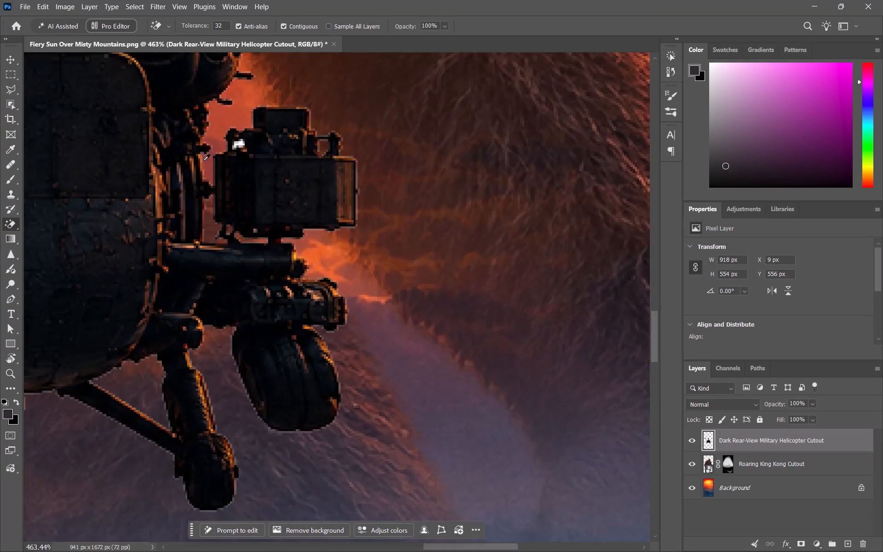
{"action": "scroll", "coordinate": [203, 161], "scroll_direction": "up", "scroll_amount": 12, "text": "alt"}
{"action": "left_click", "coordinate": [297, 103], "text": "alt"}
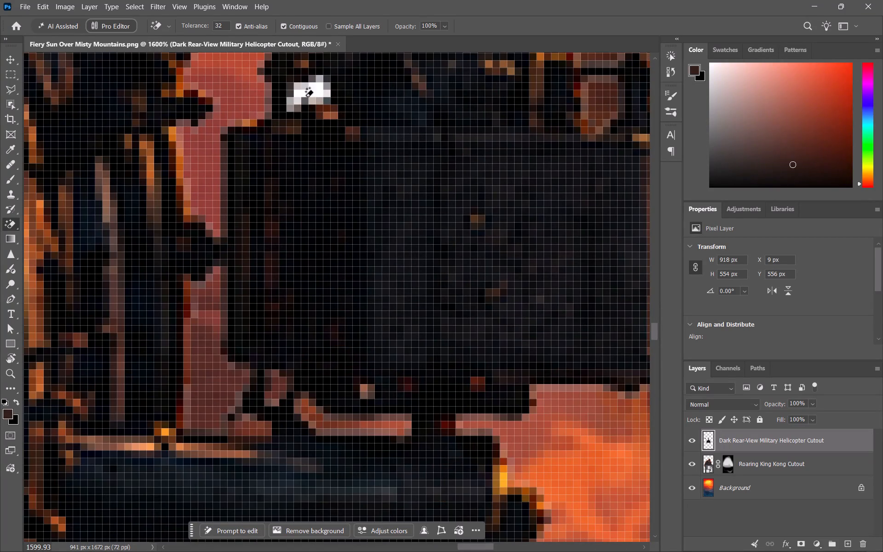
{"action": "left_click", "coordinate": [306, 97]}
Erase the white gap between the helicopter's rotor mast and its right control rod, including the remnant at the rod's foot.
{"action": "scroll", "coordinate": [279, 120], "scroll_direction": "up", "scroll_amount": 7, "text": "alt"}
{"action": "scroll", "coordinate": [270, 136], "scroll_direction": "down", "scroll_amount": 11, "text": "alt"}
{"action": "scroll", "coordinate": [269, 138], "scroll_direction": "up", "scroll_amount": 1, "text": "alt"}
{"action": "scroll", "coordinate": [269, 150], "scroll_direction": "down", "scroll_amount": 13, "text": "alt"}
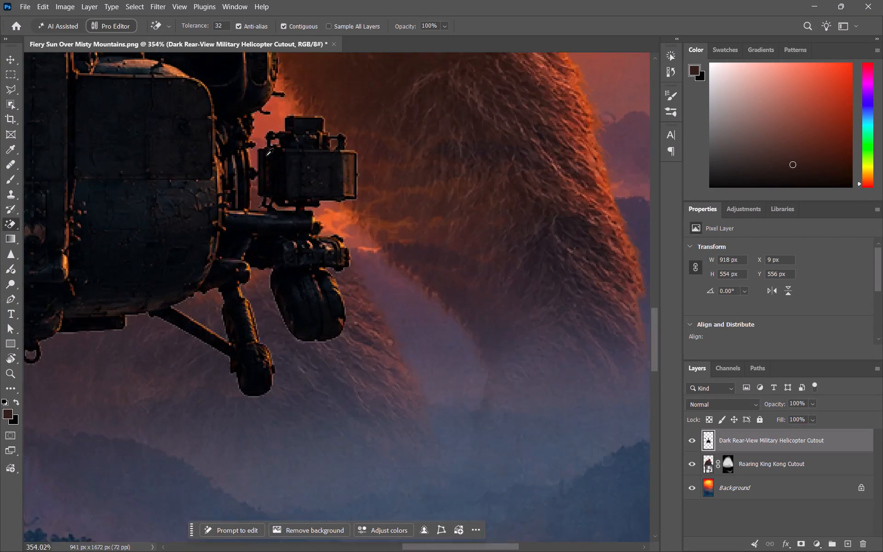
{"action": "scroll", "coordinate": [266, 155], "scroll_direction": "down", "scroll_amount": 18, "text": "alt"}
{"action": "scroll", "coordinate": [173, 112], "scroll_direction": "up", "scroll_amount": 14, "text": "alt"}
{"action": "scroll", "coordinate": [217, 105], "scroll_direction": "down", "scroll_amount": 15, "text": "alt"}
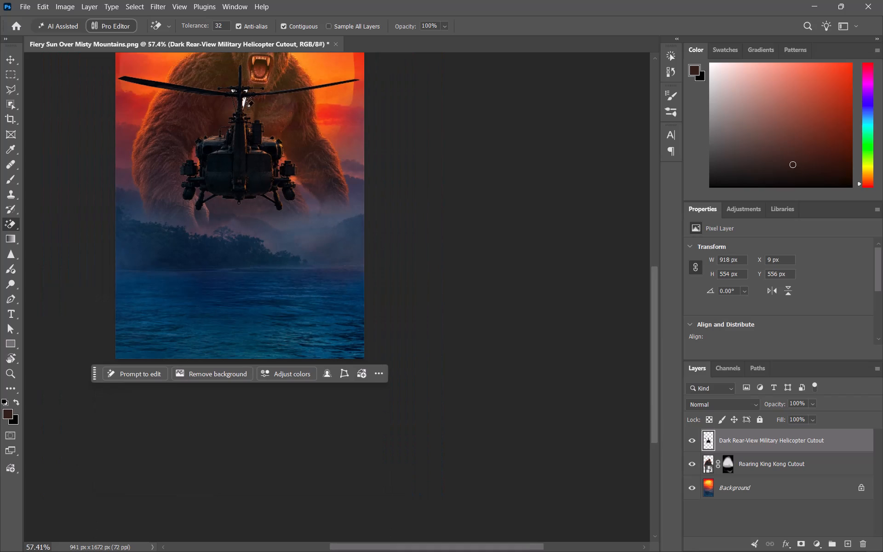
{"action": "key", "text": "space"}
{"action": "key", "text": "space"}
{"action": "key", "text": "space"}
{"action": "key", "text": "space"}
{"action": "key", "text": "space"}
{"action": "key", "text": "space"}
{"action": "key", "text": "space"}
{"action": "key", "text": "space"}
{"action": "key", "text": "space"}
{"action": "key", "text": "space"}
{"action": "key", "text": "space"}
{"action": "key", "text": "space"}
{"action": "key", "text": "space"}
{"action": "key", "text": "space"}
{"action": "key", "text": "space"}
{"action": "key", "text": "space"}
{"action": "key", "text": "space"}
{"action": "key", "text": "space"}
{"action": "key", "text": "space"}
{"action": "key", "text": "space"}
{"action": "scroll", "coordinate": [250, 100], "scroll_direction": "down", "scroll_amount": 6}
{"action": "scroll", "coordinate": [254, 121], "scroll_direction": "up", "scroll_amount": 6}
{"action": "left_click_drag", "start_coordinate": [256, 126], "coordinate": [323, 252]}
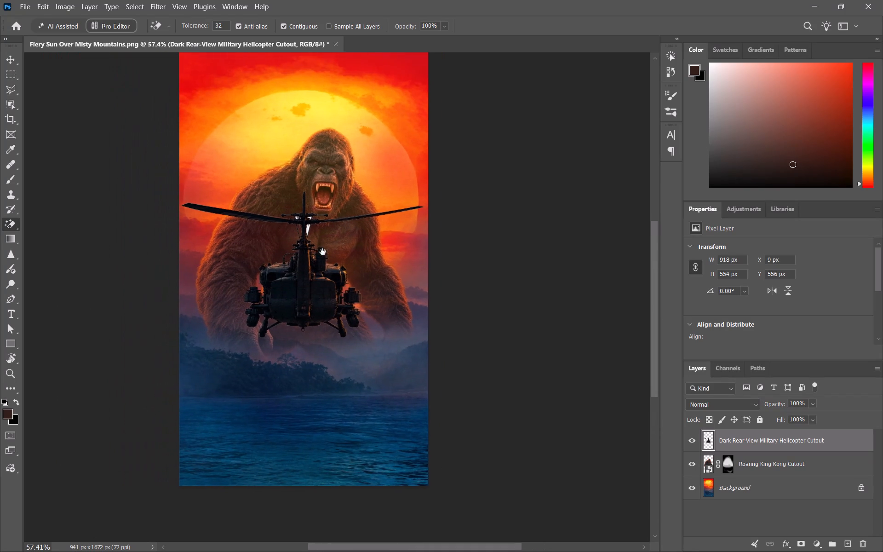
{"action": "left_click_drag", "start_coordinate": [323, 252], "coordinate": [323, 252]}
{"action": "scroll", "coordinate": [321, 233], "scroll_direction": "up", "scroll_amount": 13, "text": "alt"}
{"action": "left_click", "coordinate": [301, 216]}
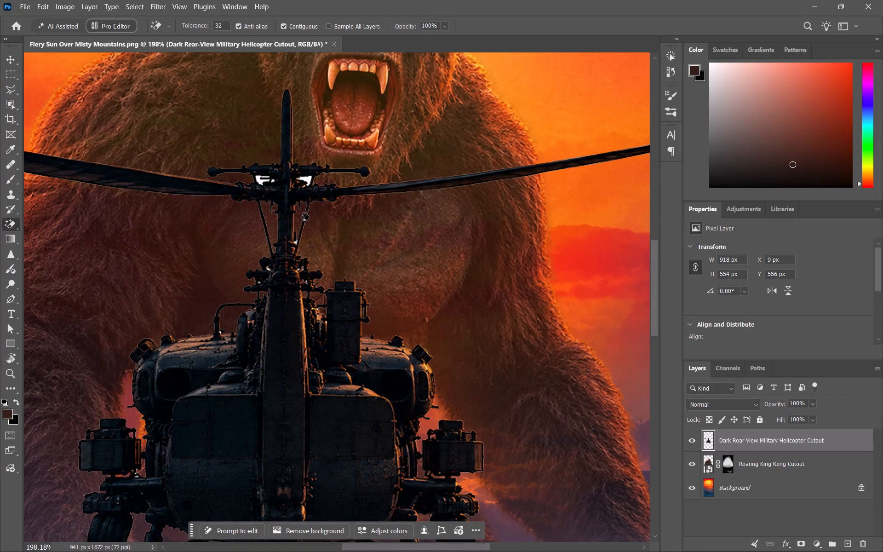
{"action": "scroll", "coordinate": [299, 219], "scroll_direction": "up", "scroll_amount": 20, "text": "alt"}
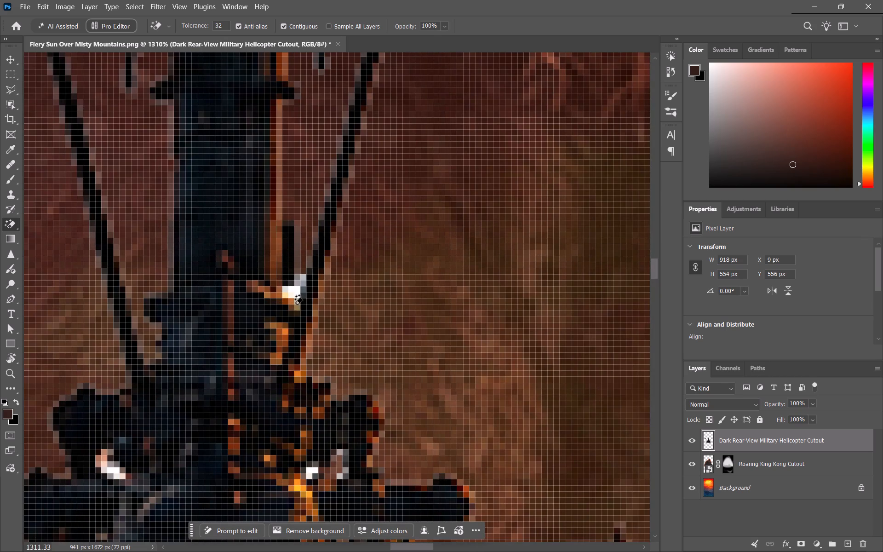
{"action": "left_click", "coordinate": [293, 301]}
Erase the white openings on both sides of the mast between the rotor hub's upper and lower bars.
{"action": "scroll", "coordinate": [295, 300], "scroll_direction": "down", "scroll_amount": 16, "text": "alt"}
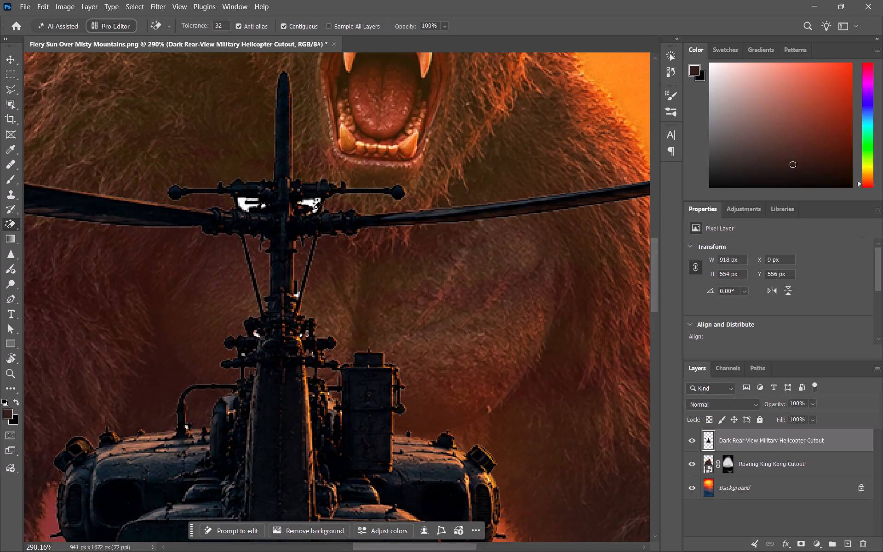
{"action": "left_click", "coordinate": [314, 208]}
{"action": "scroll", "coordinate": [247, 209], "scroll_direction": "up", "scroll_amount": 15, "text": "alt"}
{"action": "left_click", "coordinate": [237, 196]}
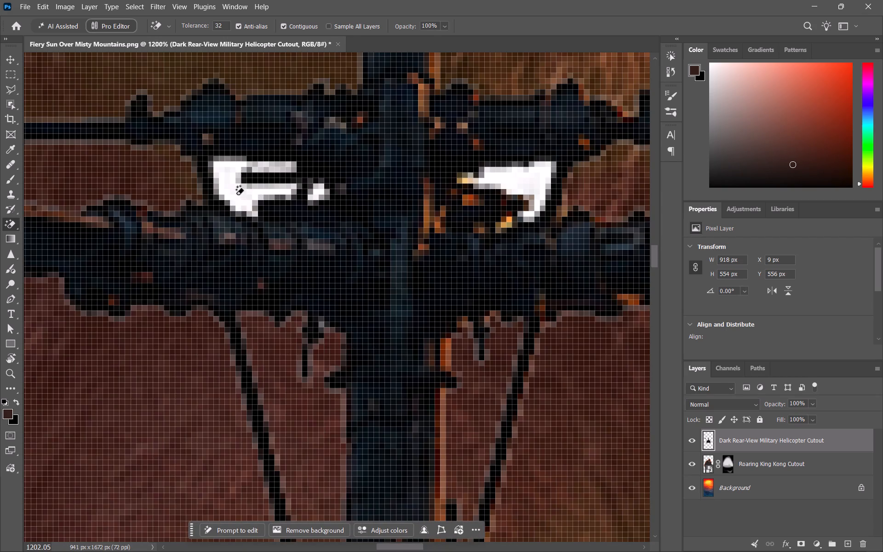
{"action": "left_click", "coordinate": [271, 174], "text": "alt"}
{"action": "left_click", "coordinate": [279, 171]}
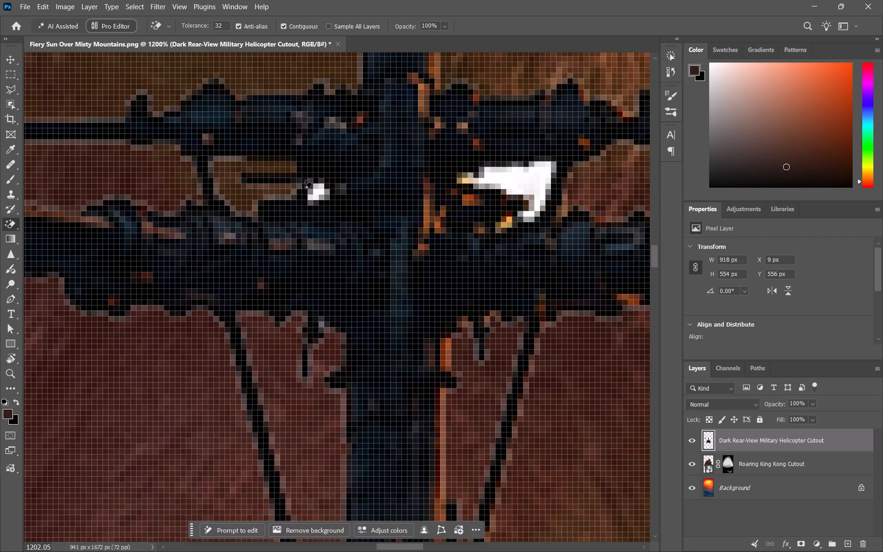
{"action": "left_click", "coordinate": [312, 200]}
{"action": "left_click", "coordinate": [508, 184]}
Erase the white specks at the foot of the right control rod and on both sides of the lower mast joint.
{"action": "scroll", "coordinate": [502, 210], "scroll_direction": "down", "scroll_amount": 8}
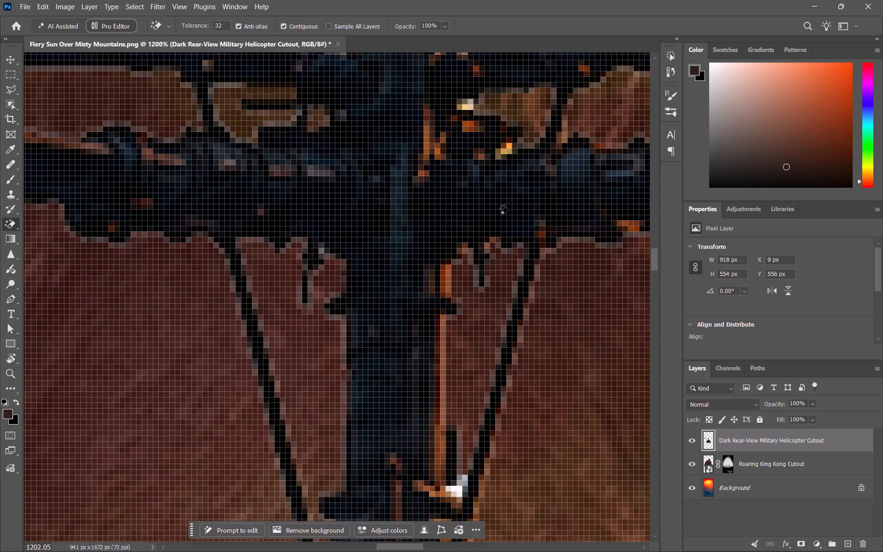
{"action": "scroll", "coordinate": [500, 214], "scroll_direction": "up", "scroll_amount": 6}
{"action": "scroll", "coordinate": [487, 204], "scroll_direction": "down", "scroll_amount": 20}
{"action": "scroll", "coordinate": [487, 204], "scroll_direction": "down", "scroll_amount": 5}
{"action": "left_click", "coordinate": [457, 316]}
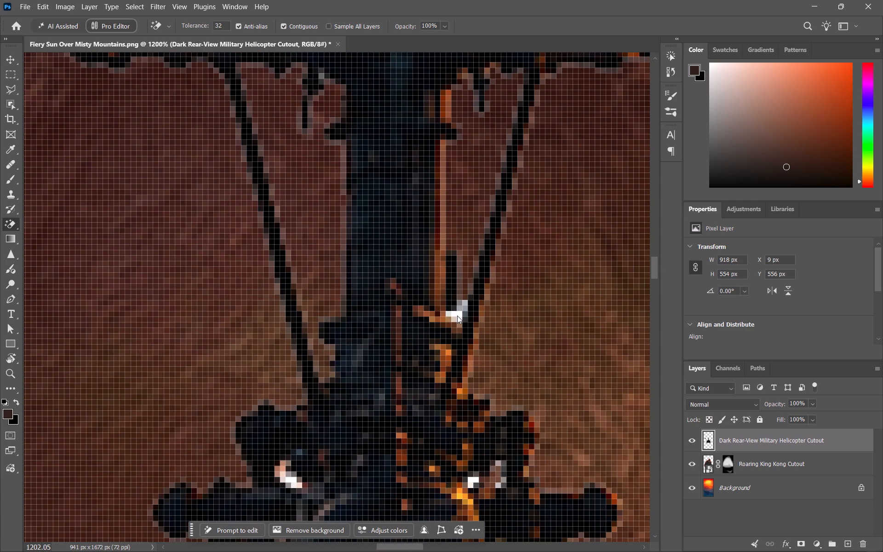
{"action": "scroll", "coordinate": [457, 316], "scroll_direction": "down", "scroll_amount": 16}
{"action": "left_click", "coordinate": [474, 338]}
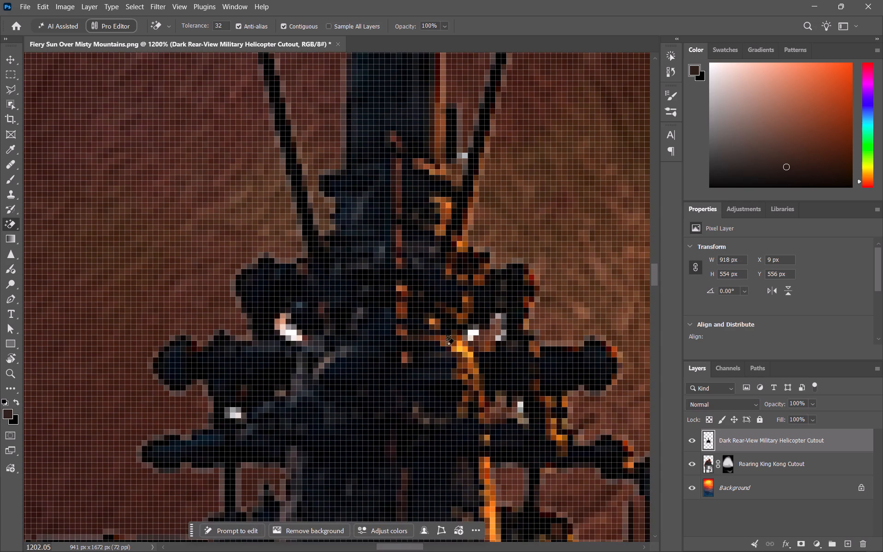
{"action": "left_click", "coordinate": [470, 338]}
{"action": "left_click", "coordinate": [291, 333]}
Move the helicopter up and slightly right over Kong, to about X 50 px, Y 466 px.
{"action": "scroll", "coordinate": [296, 331], "scroll_direction": "down", "scroll_amount": 20, "text": "alt"}
{"action": "scroll", "coordinate": [296, 331], "scroll_direction": "down", "scroll_amount": 16, "text": "alt"}
{"action": "scroll", "coordinate": [304, 344], "scroll_direction": "down", "scroll_amount": 6}
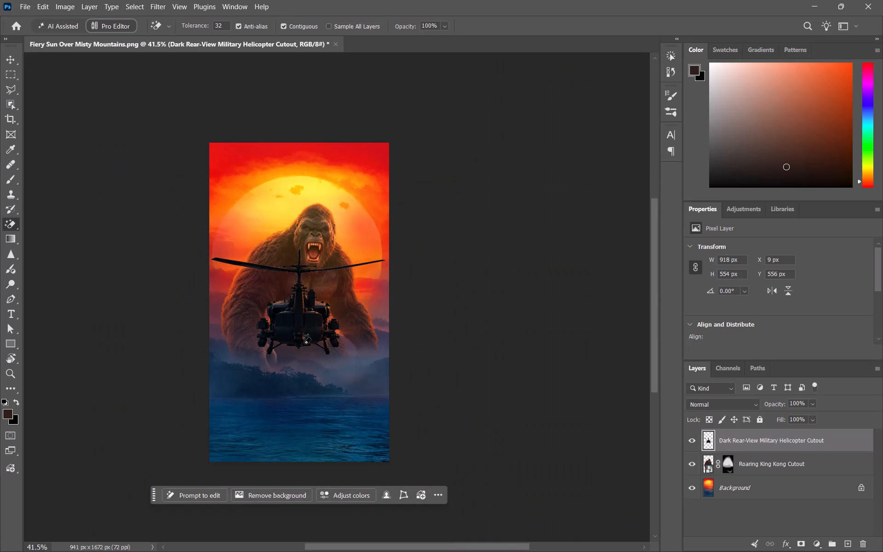
{"action": "scroll", "coordinate": [304, 343], "scroll_direction": "up", "scroll_amount": 2}
{"action": "scroll", "coordinate": [315, 343], "scroll_direction": "down", "scroll_amount": 5}
{"action": "left_click", "coordinate": [8, 62]}
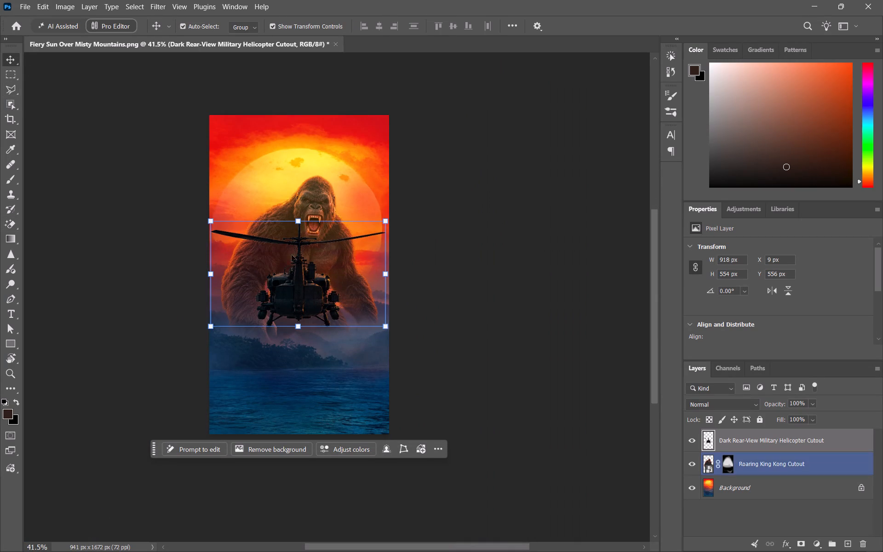
{"action": "left_click_drag", "start_coordinate": [305, 306], "coordinate": [312, 289]}
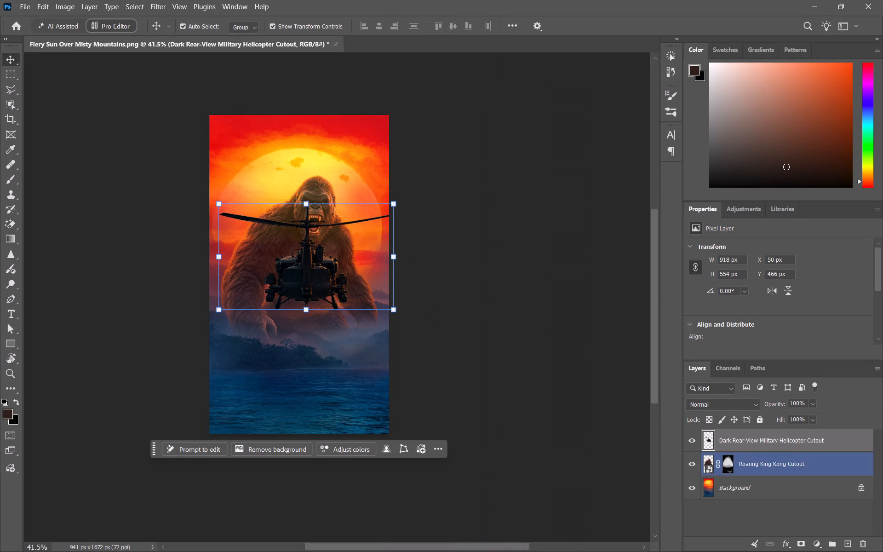
Bring up the reference poster download.jpg and compare its Kong and helicopter placement with the composition.
{"action": "key", "text": "alt+Tab"}
{"action": "key", "text": "alt+Tab"}
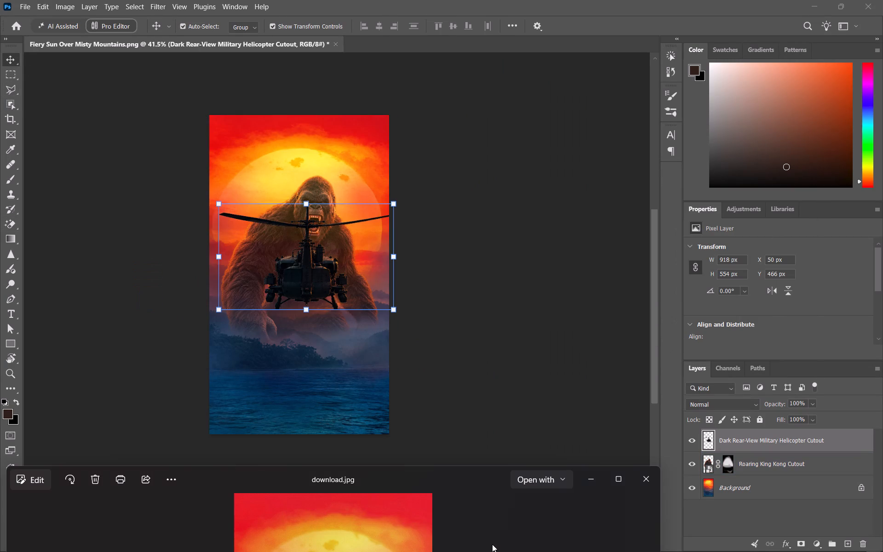
{"action": "left_click_drag", "start_coordinate": [441, 487], "coordinate": [448, 194]}
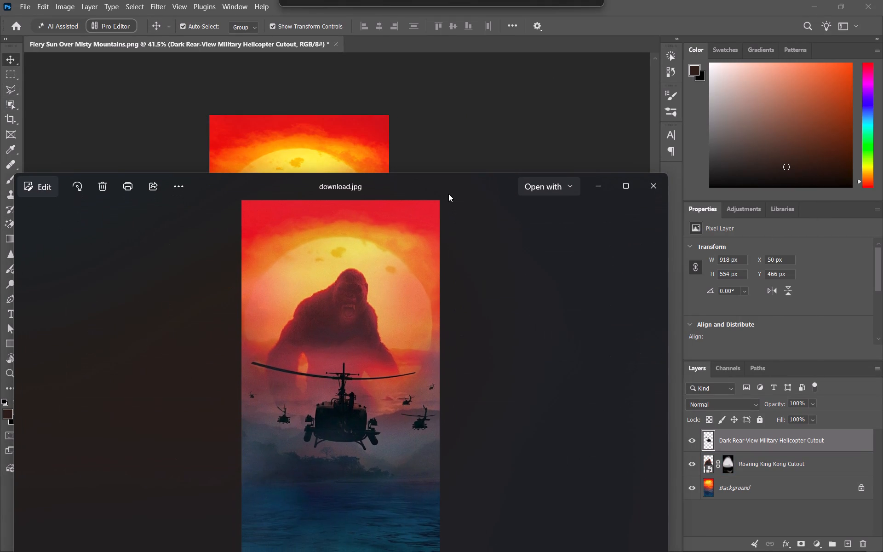
{"action": "left_click_drag", "start_coordinate": [448, 194], "coordinate": [470, 271]}
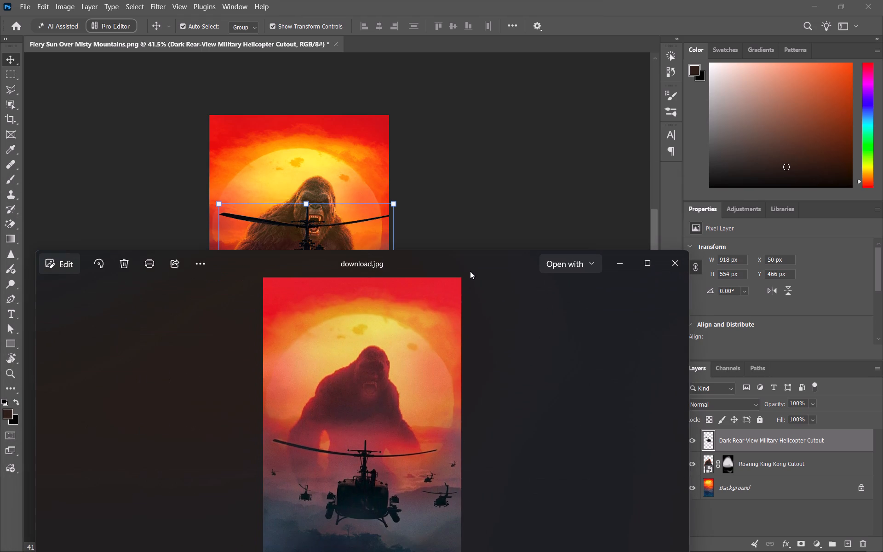
{"action": "left_click_drag", "start_coordinate": [470, 271], "coordinate": [441, 363]}
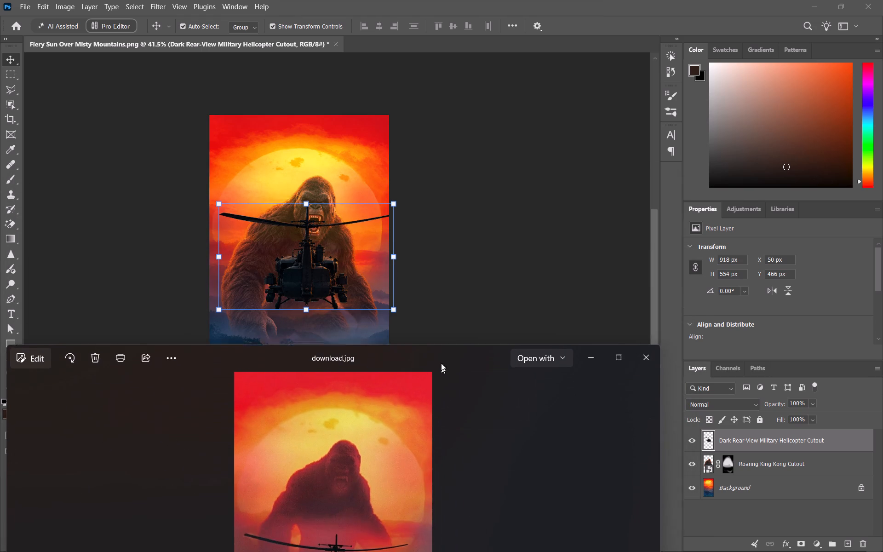
{"action": "left_click_drag", "start_coordinate": [441, 363], "coordinate": [451, 472]}
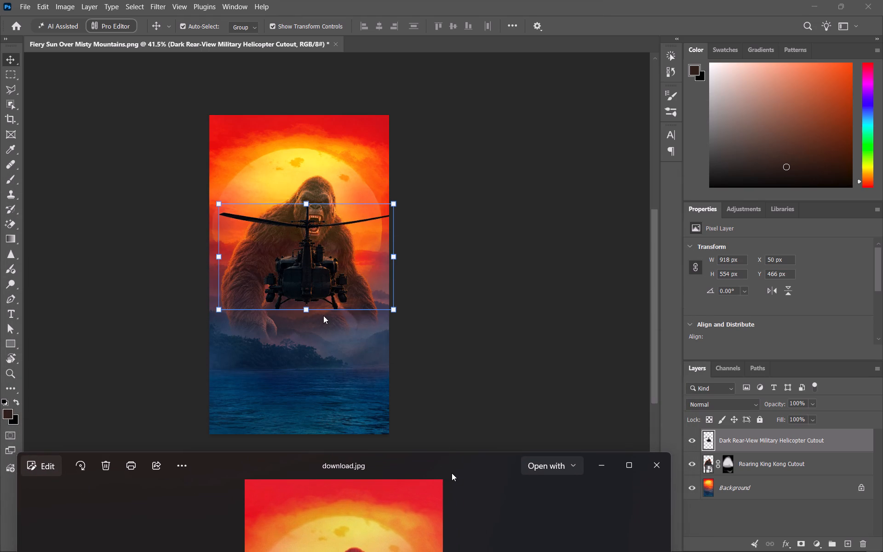
{"action": "left_click", "coordinate": [470, 286]}
Brush Kong's layer mask at 51% opacity, first white and then black, to blend his lower body into the mist.
{"action": "left_click", "coordinate": [734, 468]}
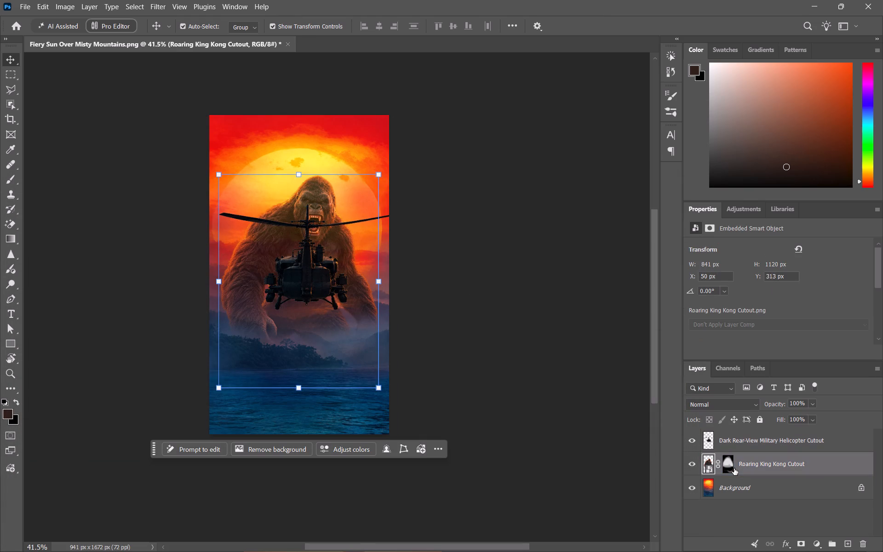
{"action": "key", "text": "x"}
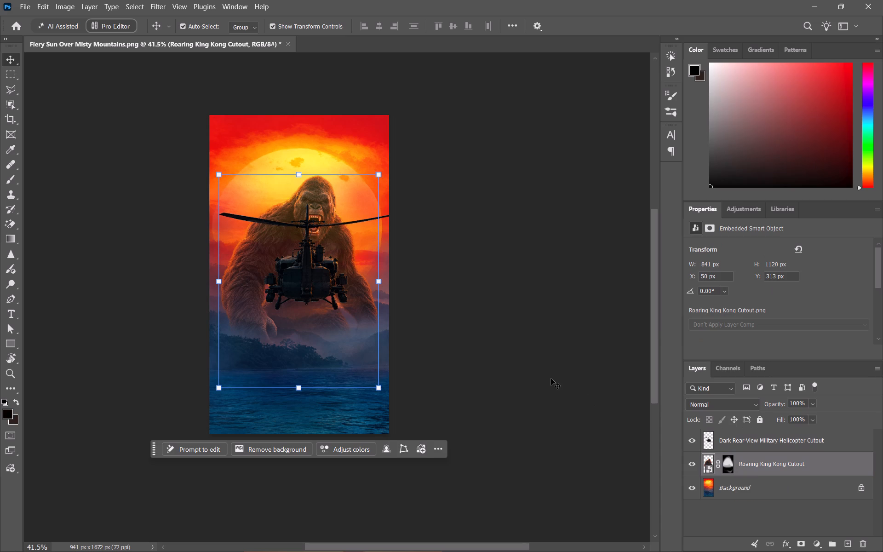
{"action": "key", "text": "b"}
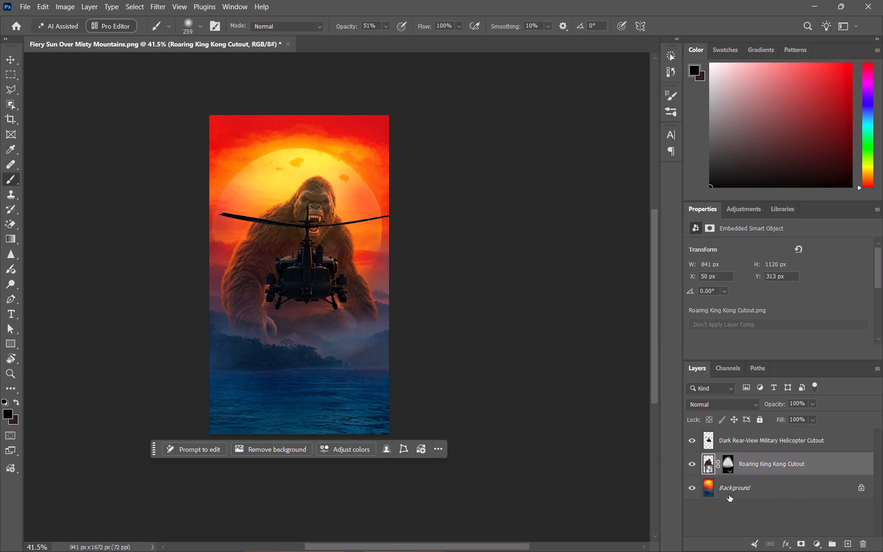
{"action": "left_click", "coordinate": [727, 468]}
{"action": "left_click_drag", "start_coordinate": [304, 345], "coordinate": [349, 331]}
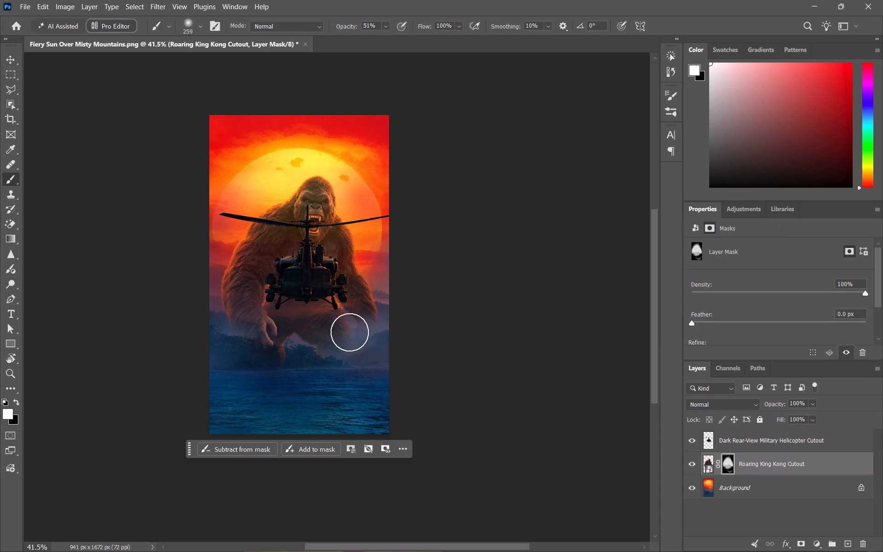
{"action": "key", "text": "x"}
{"action": "left_click_drag", "start_coordinate": [327, 354], "coordinate": [266, 345]}
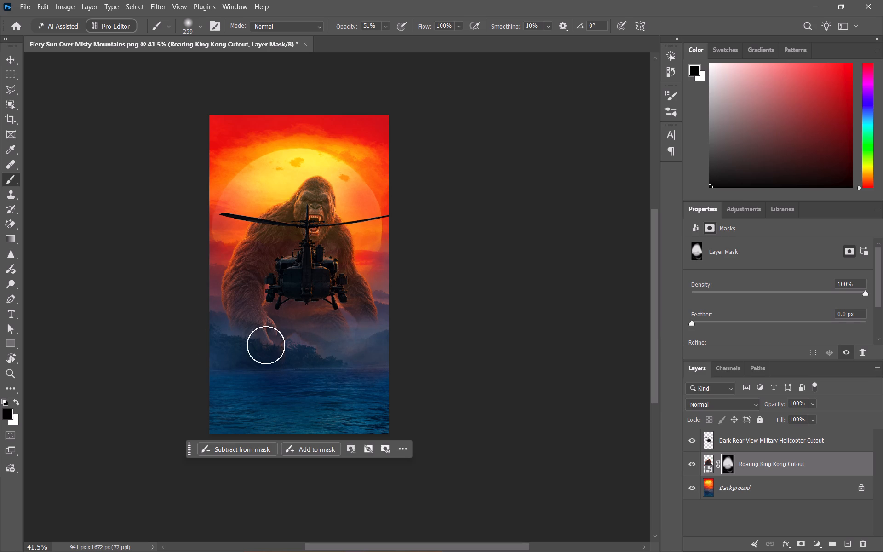
{"action": "left_click_drag", "start_coordinate": [266, 345], "coordinate": [292, 347]}
Raise the brush opacity to 99% and paint black on Kong's mask to hide his hands and lower body below the mist line.
{"action": "left_click_drag", "start_coordinate": [341, 28], "coordinate": [390, 29]}
{"action": "left_click_drag", "start_coordinate": [281, 366], "coordinate": [240, 350]}
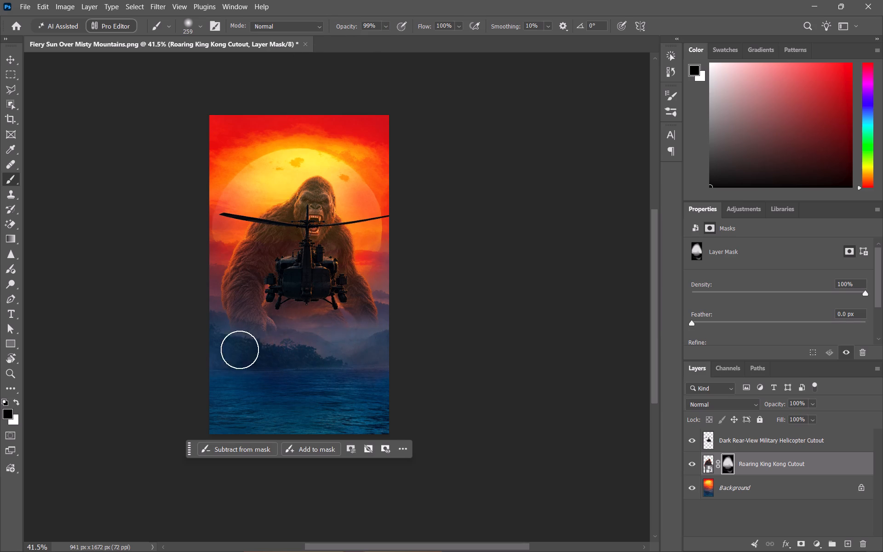
{"action": "left_click_drag", "start_coordinate": [240, 350], "coordinate": [365, 351]}
{"action": "left_click_drag", "start_coordinate": [365, 351], "coordinate": [213, 343]}
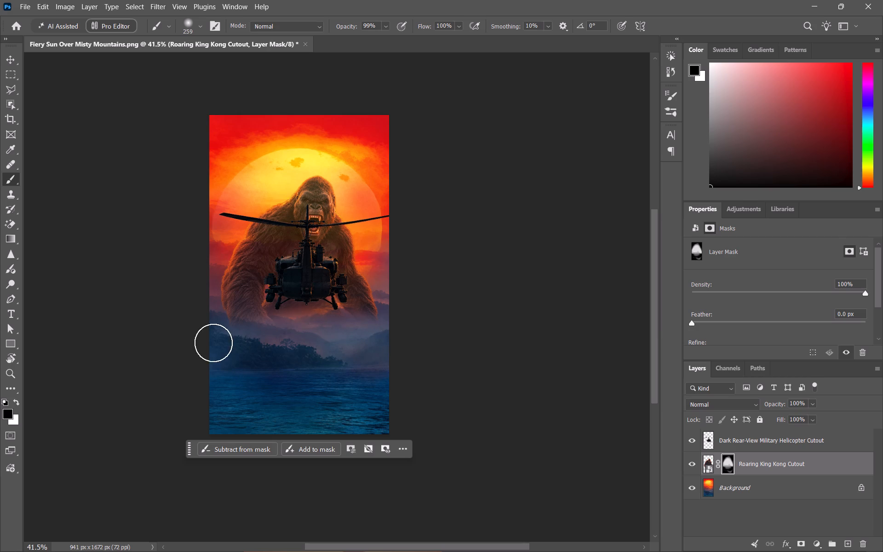
{"action": "left_click_drag", "start_coordinate": [213, 343], "coordinate": [312, 337]}
Following the reference poster, move Kong up and left behind the helicopter and scale him proportionally to 92.90%.
{"action": "key", "text": "alt+Tab"}
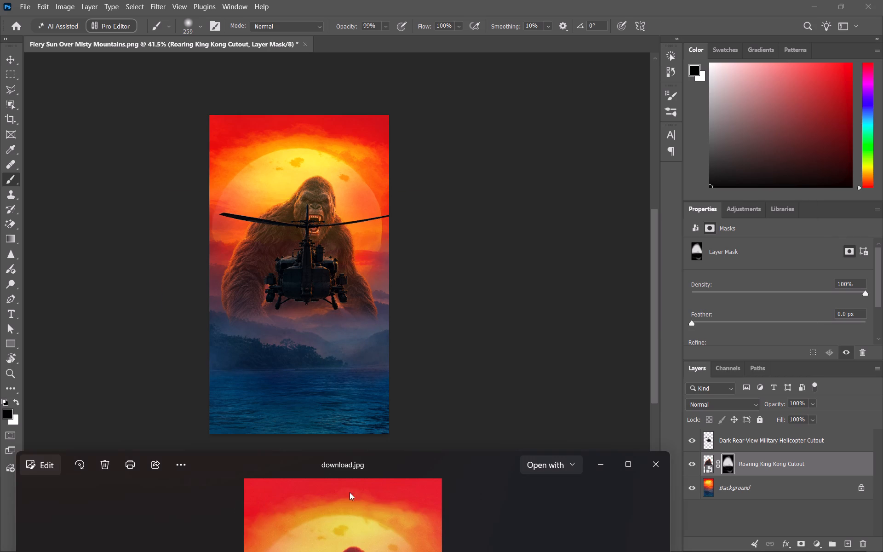
{"action": "left_click_drag", "start_coordinate": [383, 454], "coordinate": [377, 458]}
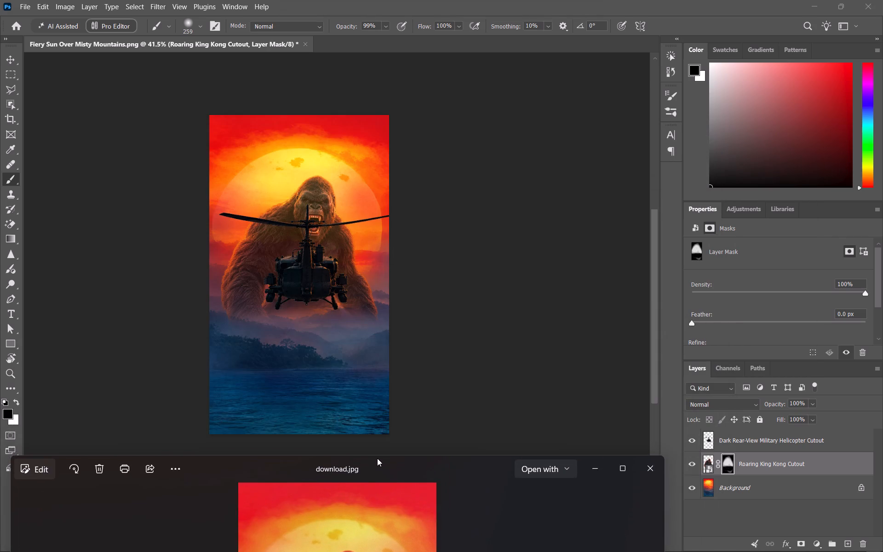
{"action": "left_click_drag", "start_coordinate": [377, 458], "coordinate": [384, 349]}
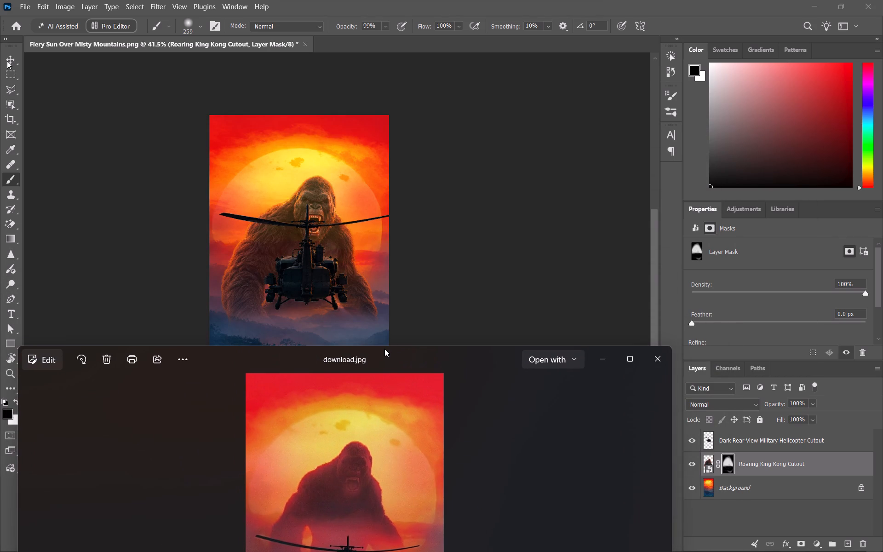
{"action": "left_click", "coordinate": [7, 61]}
{"action": "left_click", "coordinate": [15, 55]}
{"action": "left_click_drag", "start_coordinate": [321, 199], "coordinate": [307, 189]}
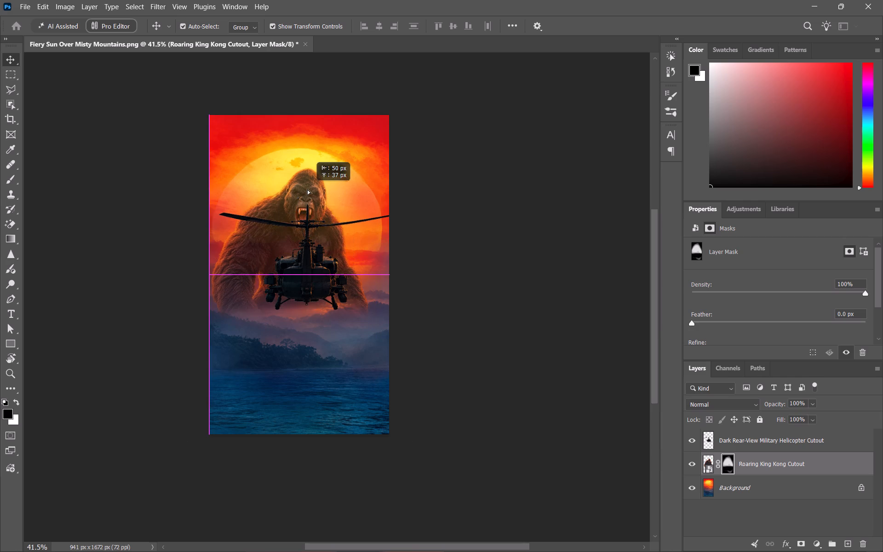
{"action": "left_click_drag", "start_coordinate": [307, 189], "coordinate": [307, 189]}
{"action": "left_click_drag", "start_coordinate": [292, 166], "coordinate": [295, 181]}
{"action": "left_click_drag", "start_coordinate": [300, 207], "coordinate": [302, 189]}
{"action": "left_click", "coordinate": [467, 348]}
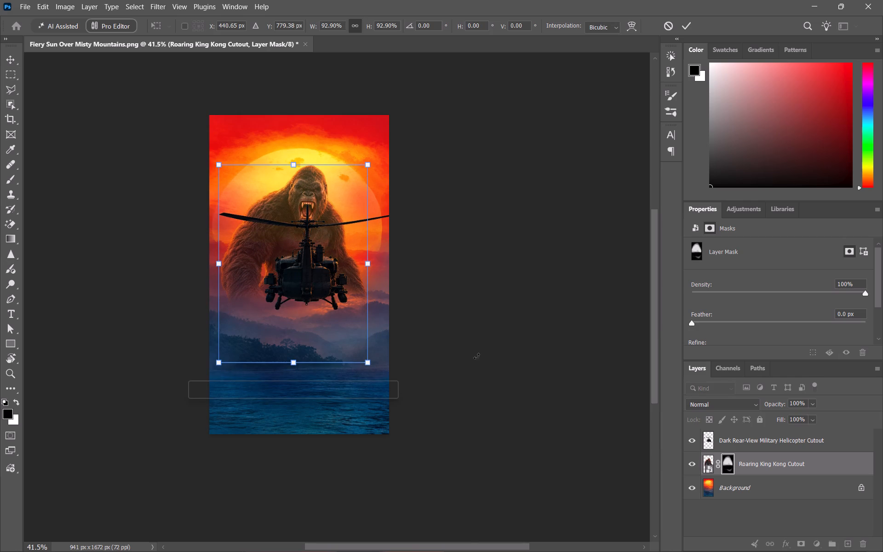
Apply the pending move and resize of the Kong layer.
{"action": "key", "text": "b"}
{"action": "key", "text": "v"}
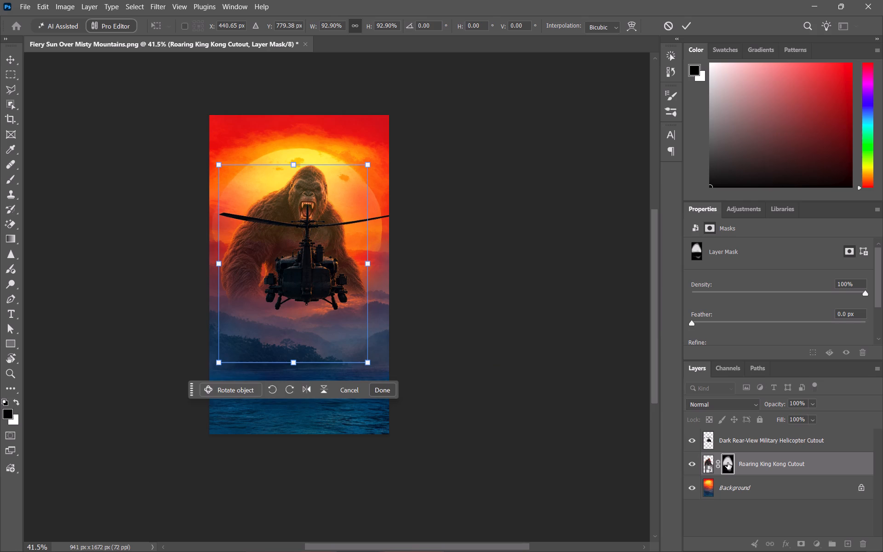
{"action": "left_click", "coordinate": [728, 463]}
{"action": "key", "text": "v"}
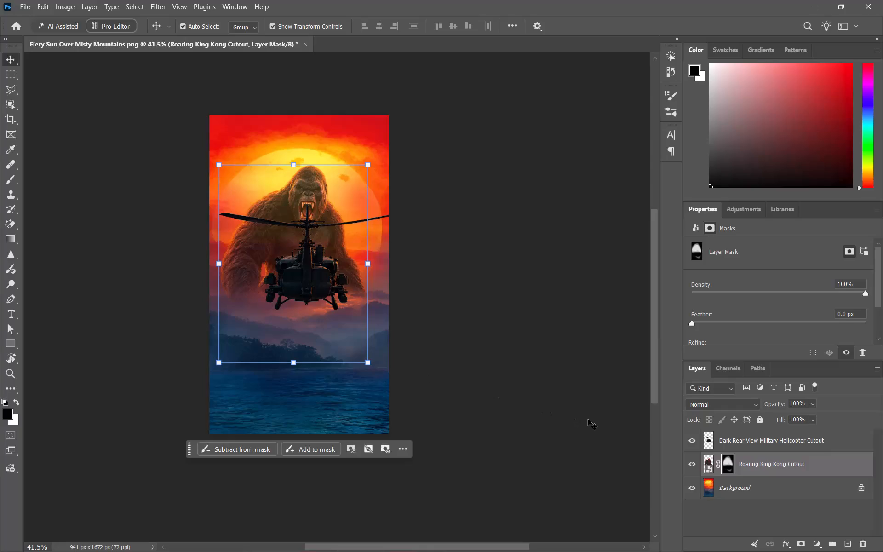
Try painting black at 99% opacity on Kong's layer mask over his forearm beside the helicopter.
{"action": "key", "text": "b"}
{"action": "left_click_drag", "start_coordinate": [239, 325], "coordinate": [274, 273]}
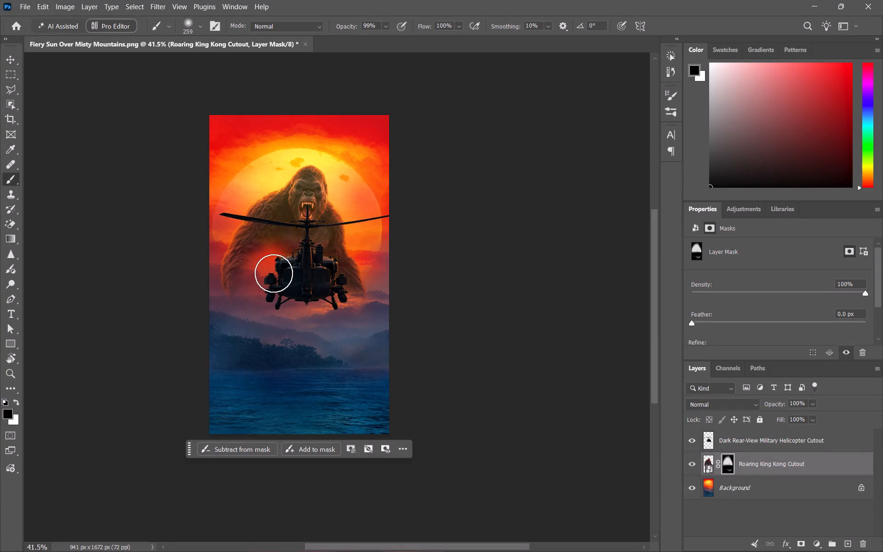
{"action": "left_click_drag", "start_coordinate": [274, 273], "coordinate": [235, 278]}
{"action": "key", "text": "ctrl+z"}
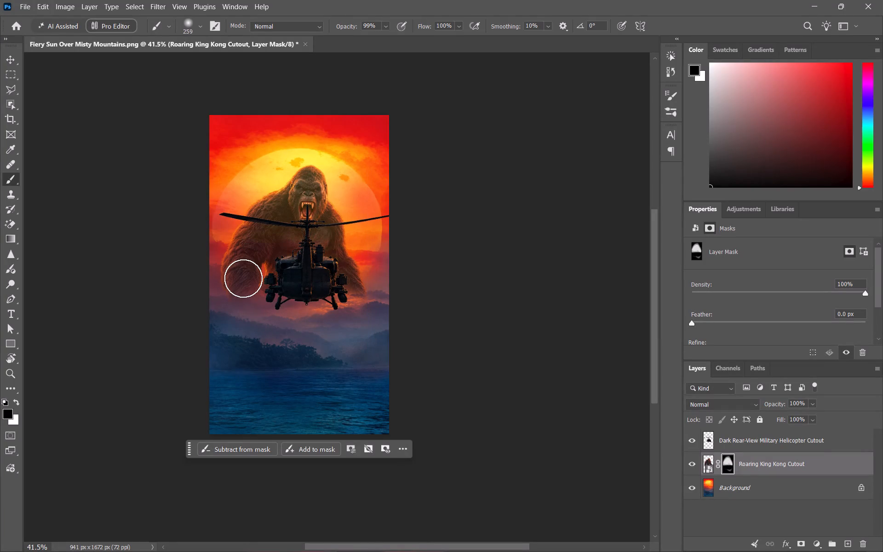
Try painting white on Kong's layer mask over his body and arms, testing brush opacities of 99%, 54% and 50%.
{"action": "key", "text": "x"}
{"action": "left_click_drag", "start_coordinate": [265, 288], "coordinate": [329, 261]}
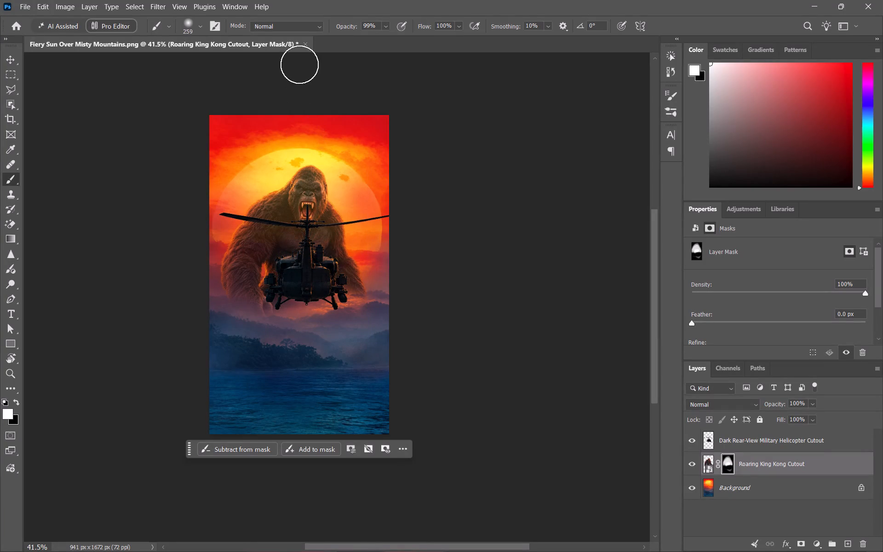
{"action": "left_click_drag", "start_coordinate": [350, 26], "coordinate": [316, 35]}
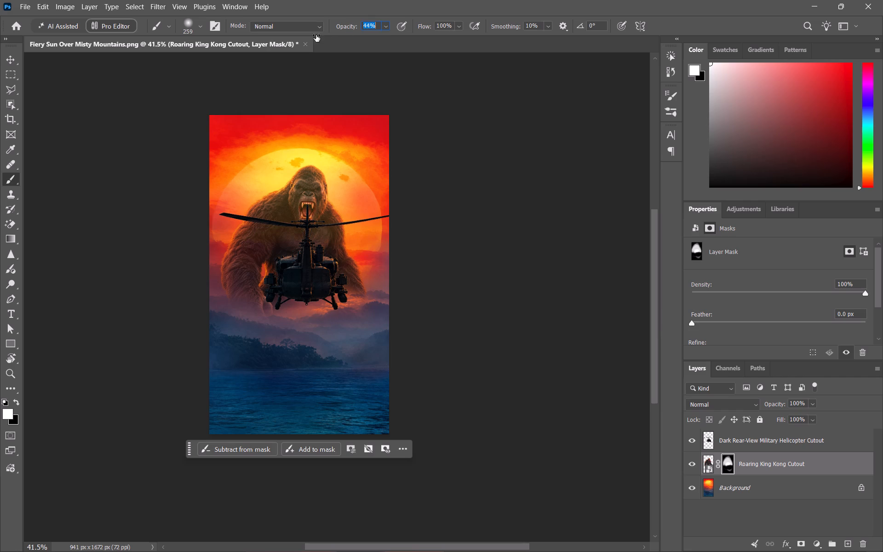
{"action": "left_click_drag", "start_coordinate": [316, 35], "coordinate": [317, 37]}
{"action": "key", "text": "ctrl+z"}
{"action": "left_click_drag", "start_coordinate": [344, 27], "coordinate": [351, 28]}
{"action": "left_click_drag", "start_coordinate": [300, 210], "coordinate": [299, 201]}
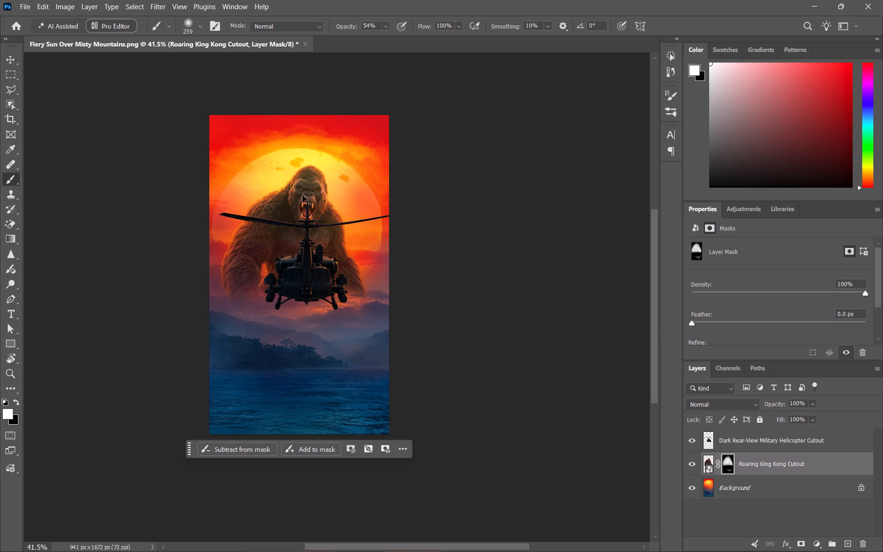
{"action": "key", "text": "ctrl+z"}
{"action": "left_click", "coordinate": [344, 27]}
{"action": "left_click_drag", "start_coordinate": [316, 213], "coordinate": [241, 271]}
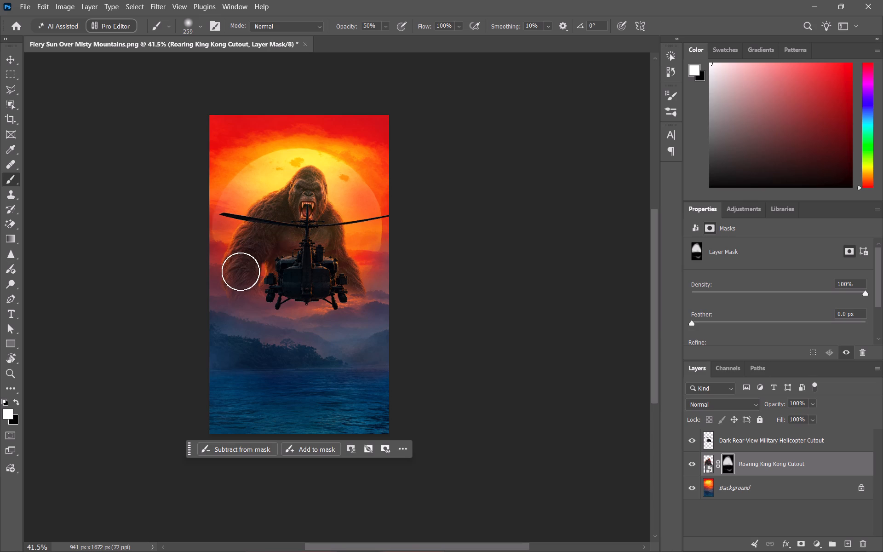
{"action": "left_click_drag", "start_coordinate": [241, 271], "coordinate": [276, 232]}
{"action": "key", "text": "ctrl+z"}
At 36% brush opacity, paint white on Kong's mask to bring back his forearms and hands, and black to fade the area below them.
{"action": "left_click_drag", "start_coordinate": [350, 24], "coordinate": [344, 26]}
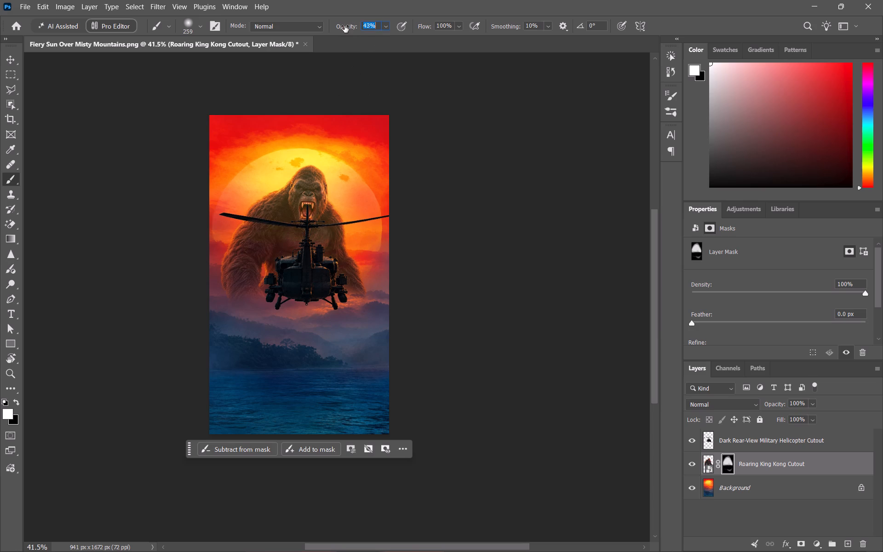
{"action": "left_click_drag", "start_coordinate": [344, 26], "coordinate": [342, 26]}
{"action": "left_click_drag", "start_coordinate": [282, 234], "coordinate": [342, 280]}
{"action": "left_click_drag", "start_coordinate": [342, 280], "coordinate": [314, 303]}
{"action": "key", "text": "ctrl+z"}
{"action": "left_click_drag", "start_coordinate": [295, 306], "coordinate": [298, 291]}
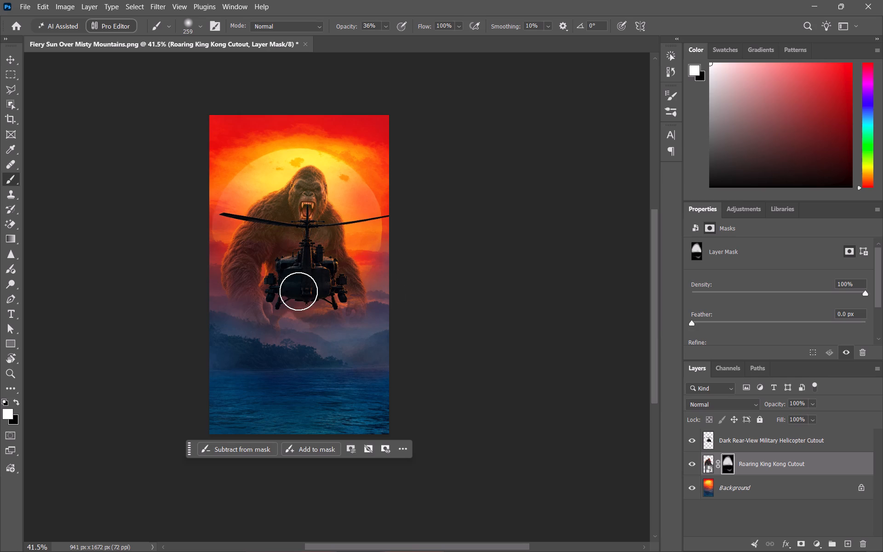
{"action": "left_click_drag", "start_coordinate": [298, 291], "coordinate": [310, 227]}
{"action": "left_click_drag", "start_coordinate": [310, 227], "coordinate": [312, 236]}
{"action": "key", "text": "x"}
{"action": "left_click_drag", "start_coordinate": [321, 337], "coordinate": [289, 328]}
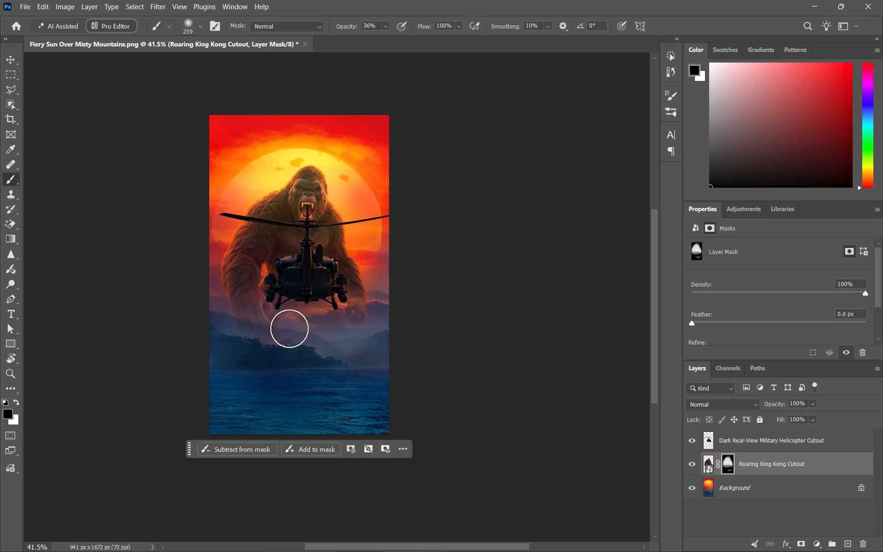
{"action": "left_click_drag", "start_coordinate": [289, 328], "coordinate": [315, 328]}
Scale the helicopter proportionally to 82.60% and centre it horizontally in front of Kong's chest.
{"action": "left_click", "coordinate": [8, 56]}
{"action": "left_click_drag", "start_coordinate": [313, 274], "coordinate": [305, 276]}
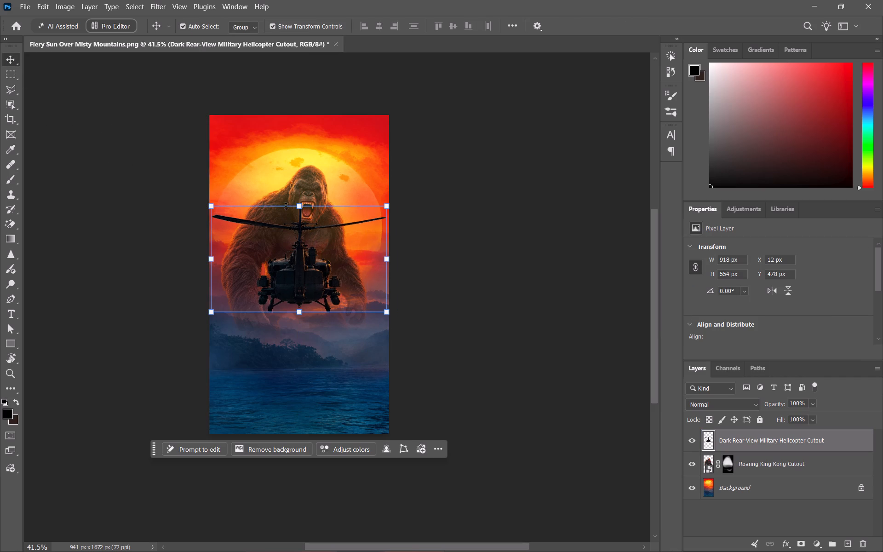
{"action": "left_click_drag", "start_coordinate": [301, 204], "coordinate": [306, 223]}
{"action": "left_click_drag", "start_coordinate": [307, 267], "coordinate": [304, 252]}
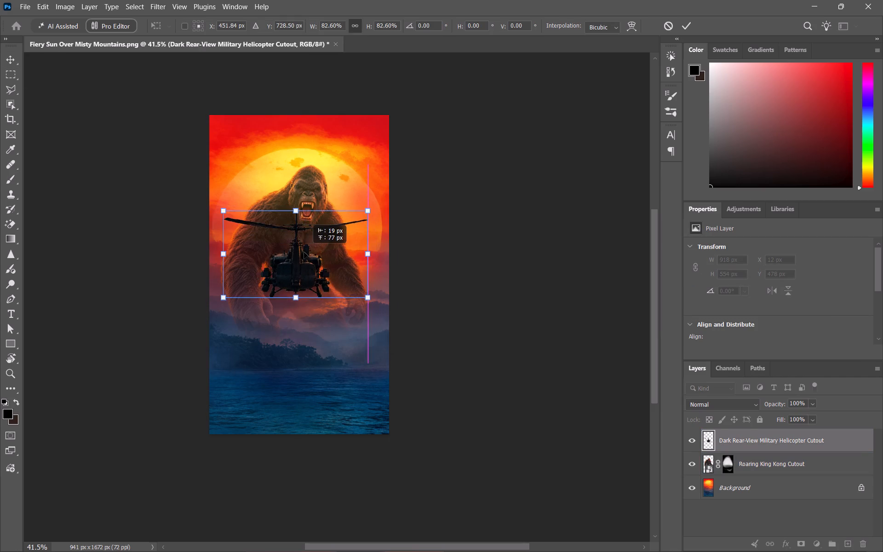
{"action": "left_click_drag", "start_coordinate": [304, 252], "coordinate": [307, 256]}
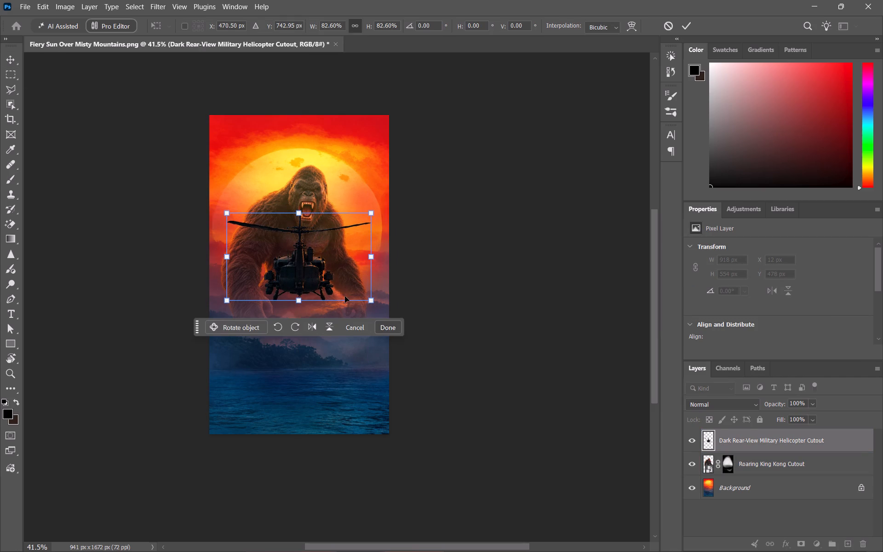
{"action": "scroll", "coordinate": [377, 322], "scroll_direction": "up", "scroll_amount": 7, "text": "alt"}
{"action": "left_click", "coordinate": [470, 299]}
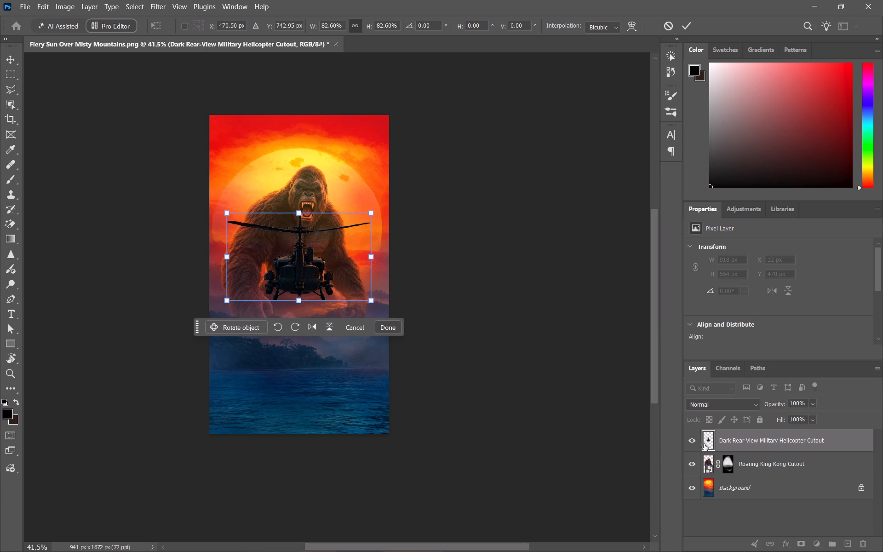
Duplicate the helicopter, keep one large at the centre, and scale the other to 30.54% at the poster's right edge beside Kong's arm.
{"action": "left_click", "coordinate": [705, 444]}
{"action": "key", "text": "ctrl+c"}
{"action": "key", "text": "ctrl+d"}
{"action": "left_click", "coordinate": [346, 347]}
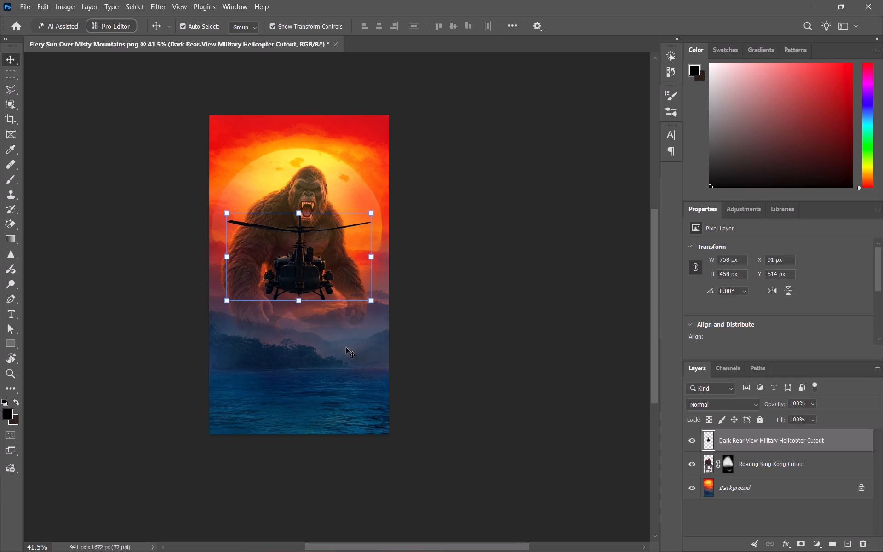
{"action": "key", "text": "ctrl+v"}
{"action": "left_click_drag", "start_coordinate": [322, 276], "coordinate": [372, 298]}
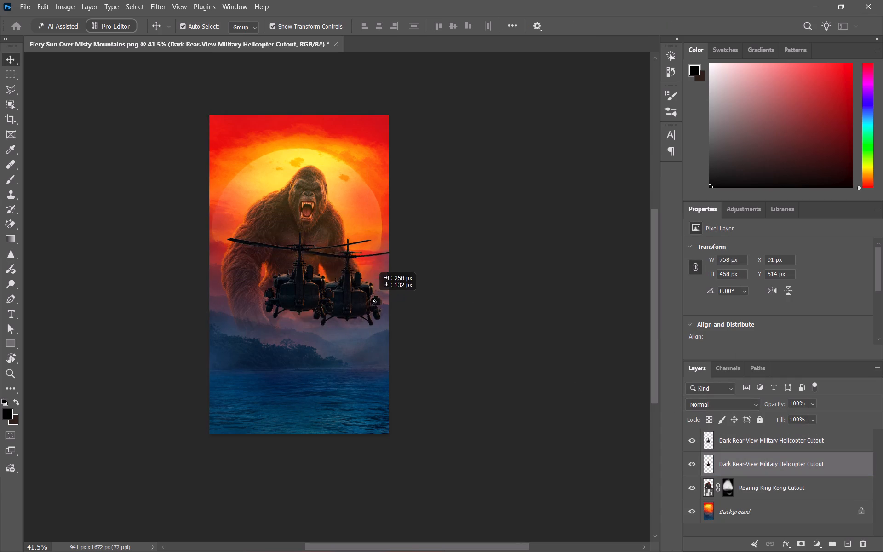
{"action": "left_click_drag", "start_coordinate": [372, 298], "coordinate": [373, 297]}
{"action": "left_click_drag", "start_coordinate": [276, 232], "coordinate": [313, 257]}
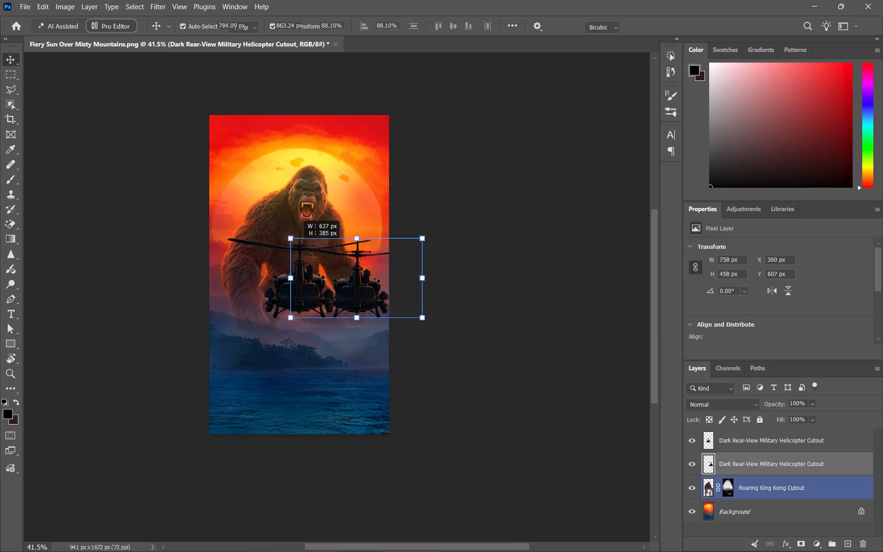
{"action": "left_click_drag", "start_coordinate": [313, 257], "coordinate": [356, 277]}
{"action": "left_click_drag", "start_coordinate": [376, 301], "coordinate": [349, 282]}
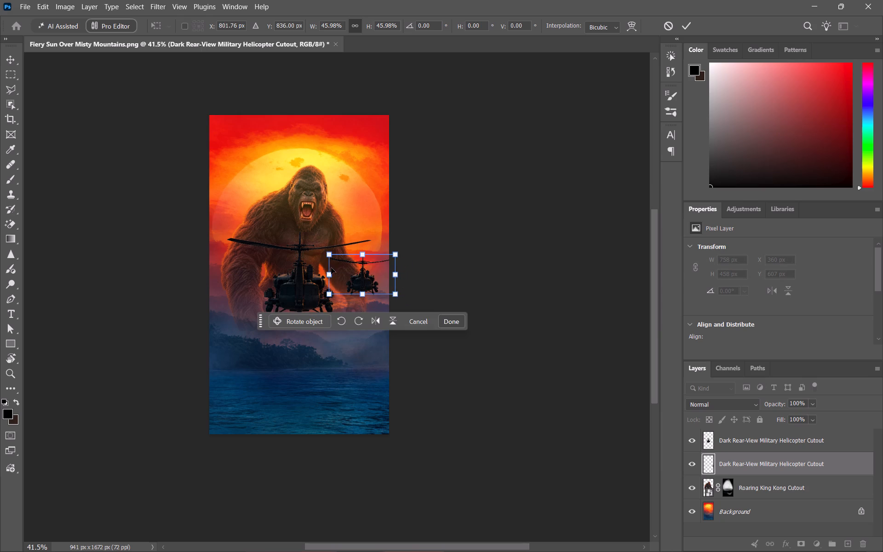
{"action": "left_click_drag", "start_coordinate": [327, 255], "coordinate": [349, 270]}
{"action": "left_click_drag", "start_coordinate": [363, 282], "coordinate": [355, 271]}
{"action": "left_click", "coordinate": [359, 272]}
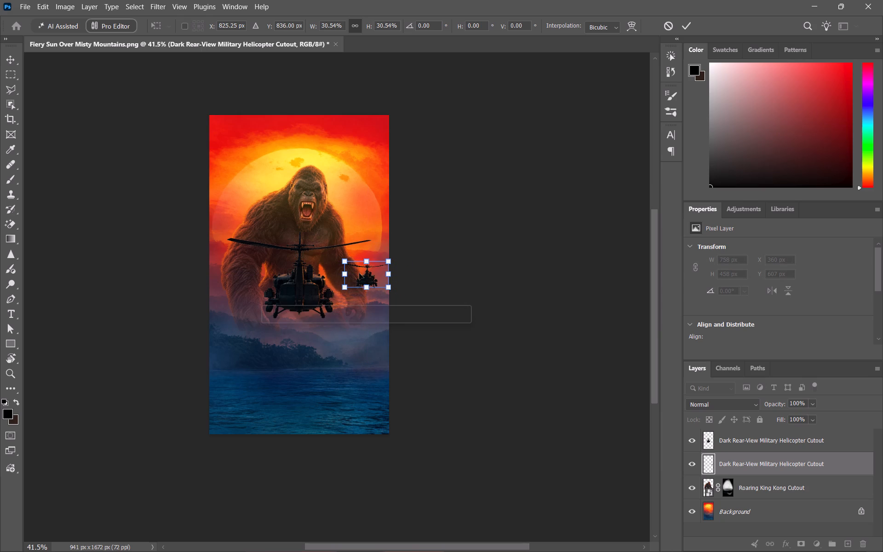
Paste another helicopter copy, scale it to 38.07% and place it at the poster's left edge beside Kong's shoulder.
{"action": "key", "text": "ctrl+c"}
{"action": "left_click", "coordinate": [260, 383]}
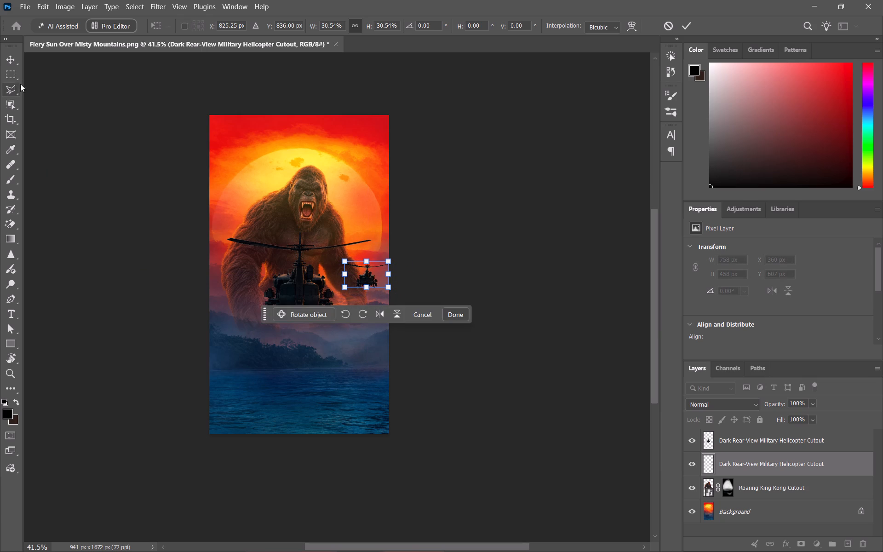
{"action": "key", "text": "v"}
{"action": "left_click", "coordinate": [212, 359]}
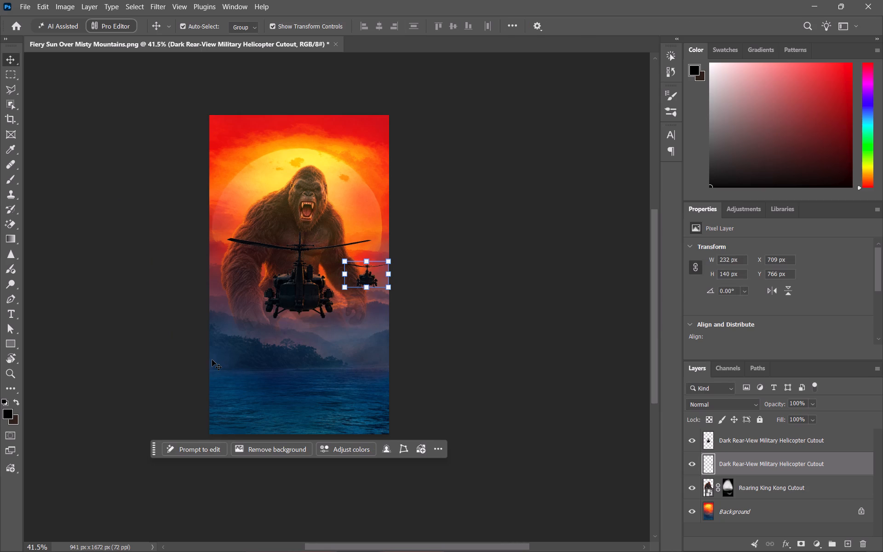
{"action": "key", "text": "ctrl+v"}
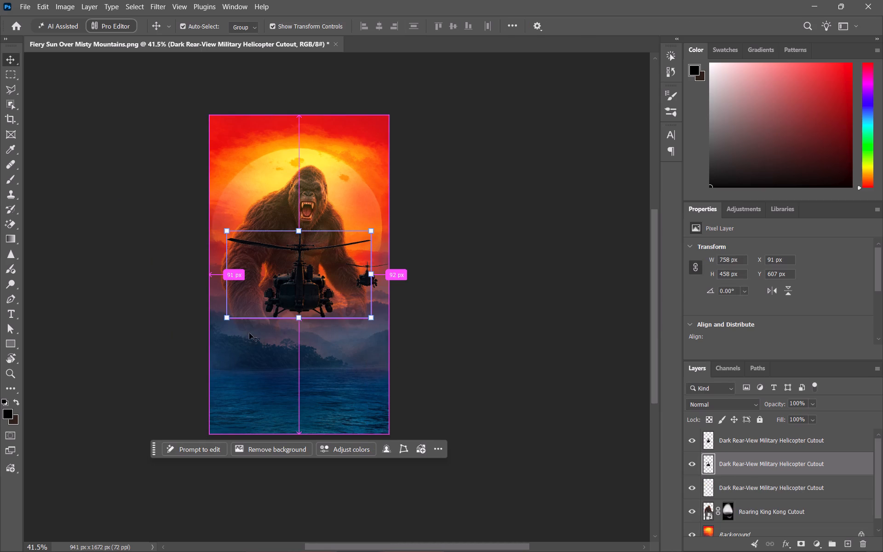
{"action": "left_click_drag", "start_coordinate": [284, 282], "coordinate": [247, 339]}
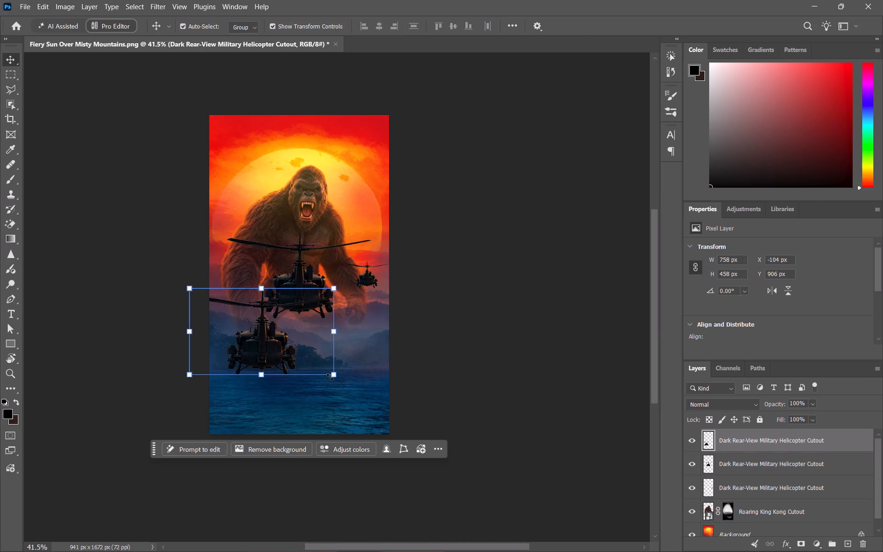
{"action": "left_click_drag", "start_coordinate": [332, 375], "coordinate": [237, 330]}
{"action": "left_click_drag", "start_coordinate": [224, 315], "coordinate": [234, 305]}
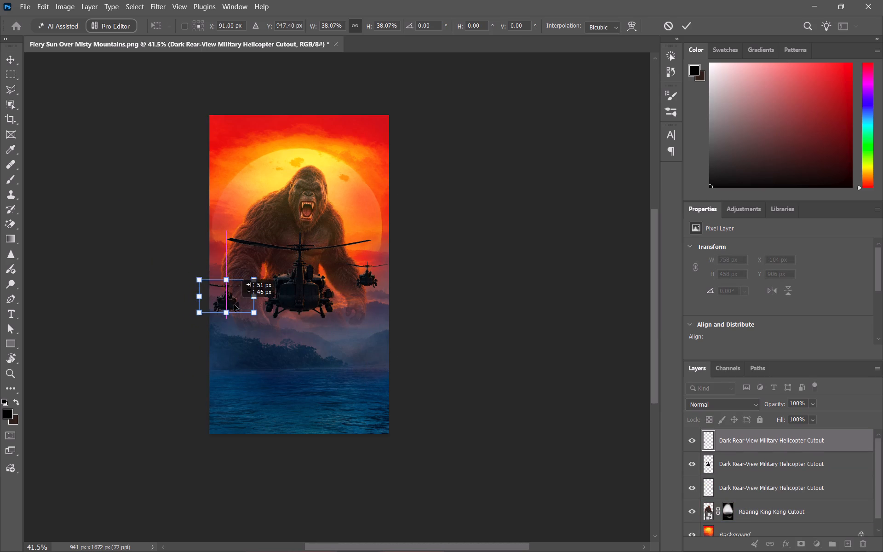
{"action": "left_click_drag", "start_coordinate": [234, 305], "coordinate": [234, 237]}
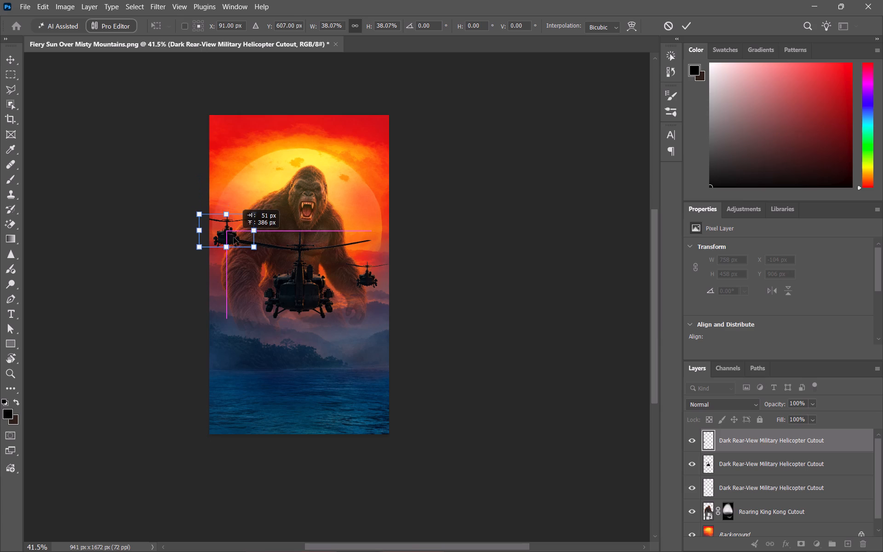
{"action": "left_click_drag", "start_coordinate": [234, 237], "coordinate": [234, 230]}
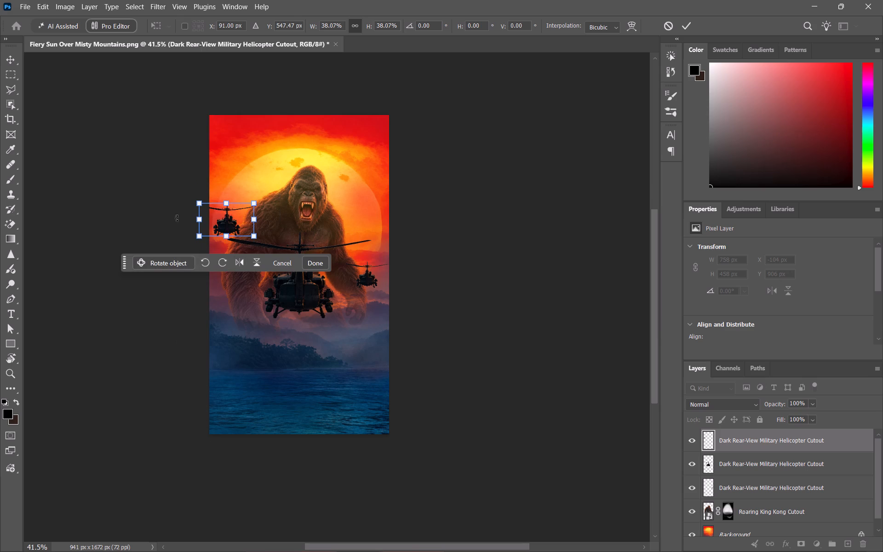
{"action": "left_click", "coordinate": [219, 222]}
{"action": "left_click", "coordinate": [221, 222]}
Duplicate the small left-edge helicopter and place the copy directly below it beside Kong's forearm, at X -53 px, Y 819 px.
{"action": "key", "text": "ctrl+c"}
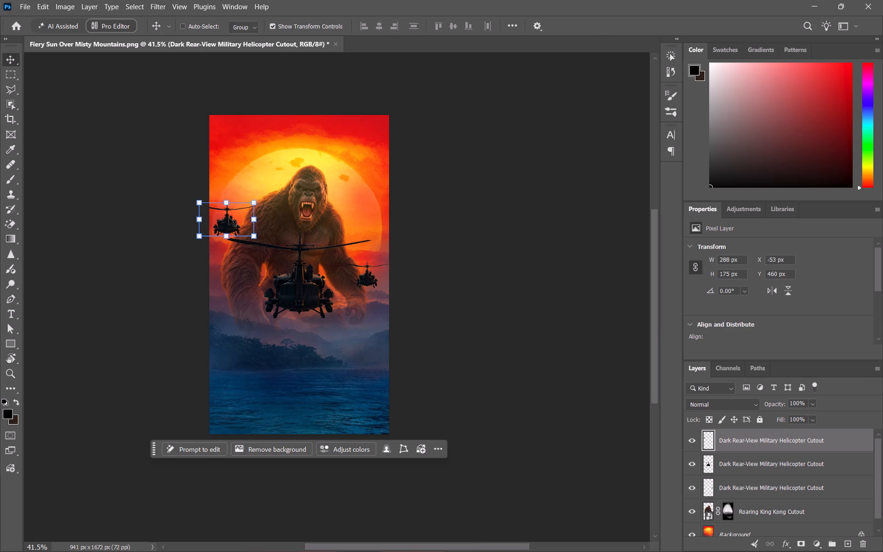
{"action": "left_click", "coordinate": [295, 370]}
{"action": "key", "text": "ctrl+v"}
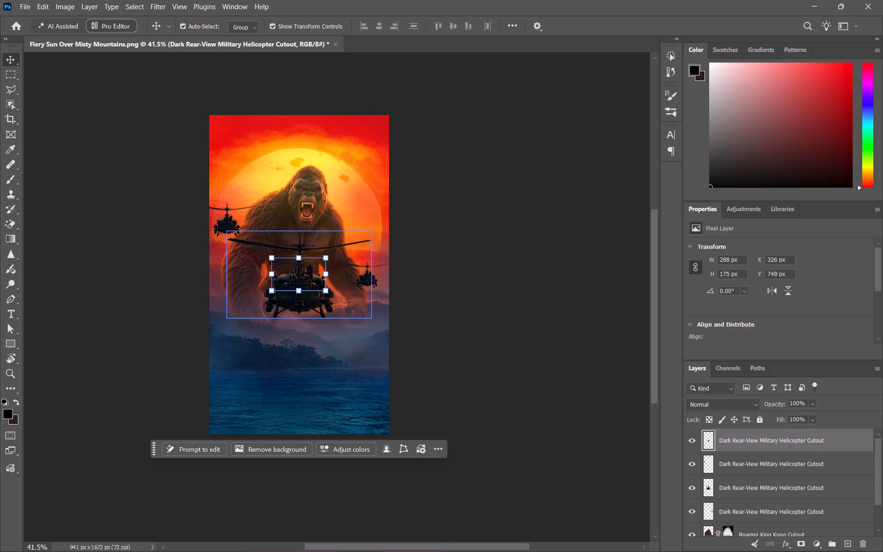
{"action": "left_click_drag", "start_coordinate": [301, 280], "coordinate": [350, 323]}
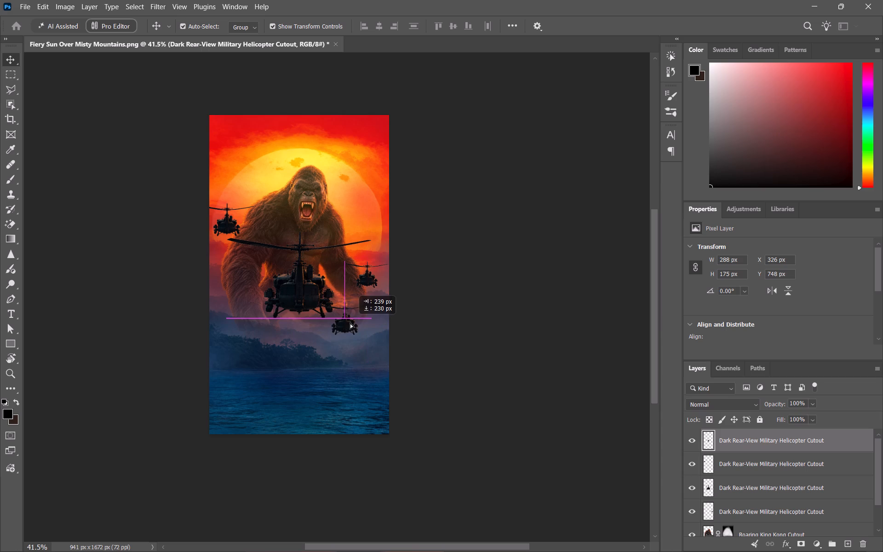
{"action": "left_click_drag", "start_coordinate": [350, 323], "coordinate": [372, 230]}
{"action": "left_click_drag", "start_coordinate": [372, 231], "coordinate": [230, 293]}
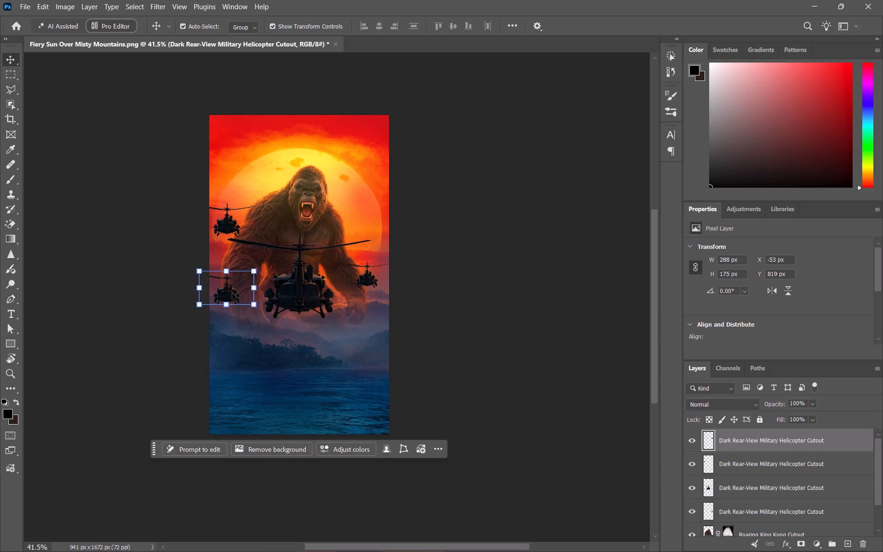
Move the lower small helicopter beside Kong's forearm at the poster's left edge to X -26 px, Y 819 px.
{"action": "left_click_drag", "start_coordinate": [234, 293], "coordinate": [303, 263], "text": "shift"}
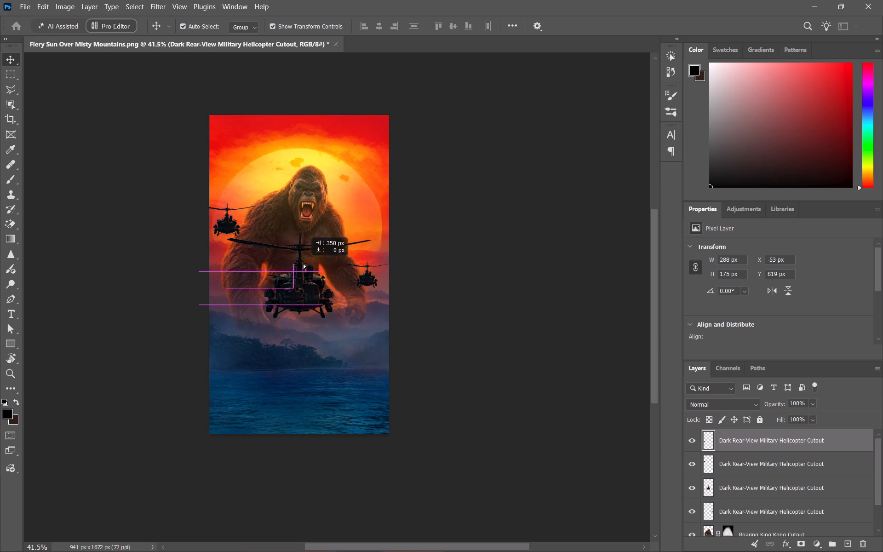
{"action": "left_click_drag", "start_coordinate": [303, 263], "coordinate": [239, 269], "text": "shift"}
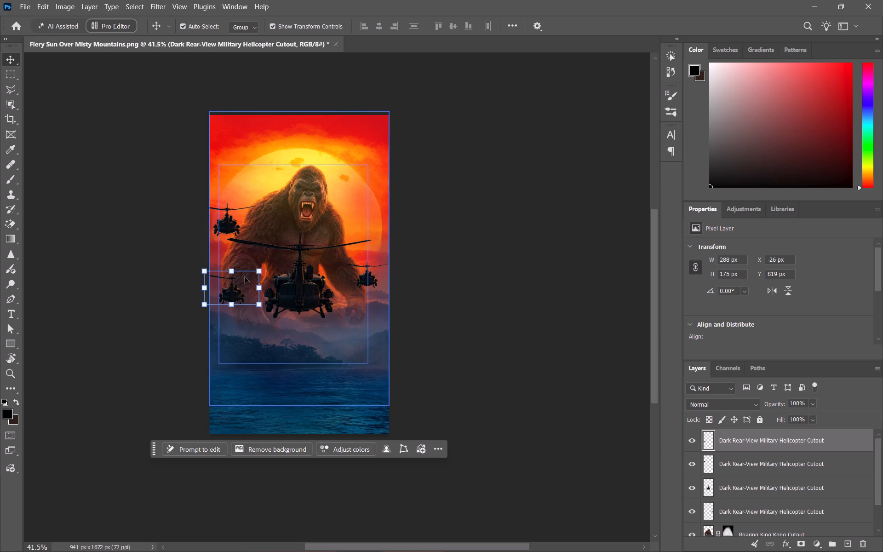
Duplicate the lower left-edge helicopter and place the copy near the poster's right edge, beside Kong's shoulder.
{"action": "left_click_drag", "start_coordinate": [231, 290], "coordinate": [267, 266], "text": "alt"}
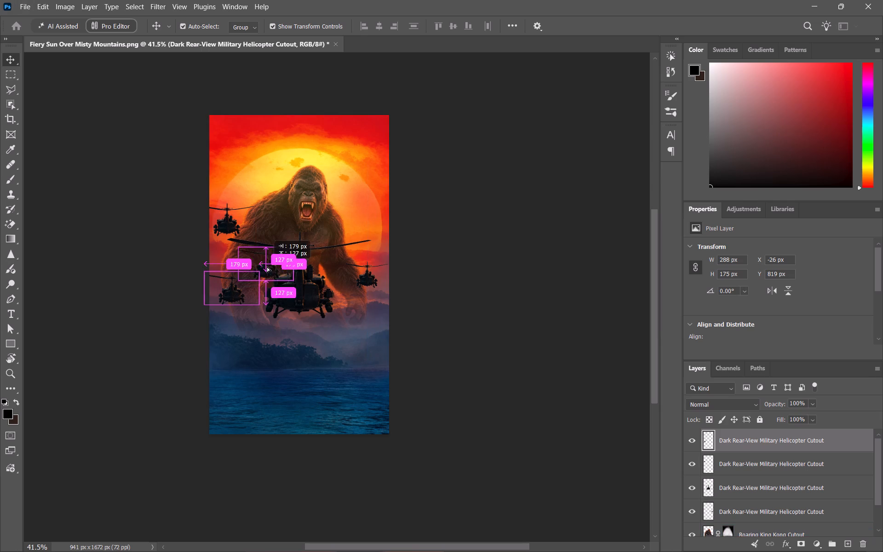
{"action": "left_click_drag", "start_coordinate": [267, 266], "coordinate": [365, 218], "text": "alt"}
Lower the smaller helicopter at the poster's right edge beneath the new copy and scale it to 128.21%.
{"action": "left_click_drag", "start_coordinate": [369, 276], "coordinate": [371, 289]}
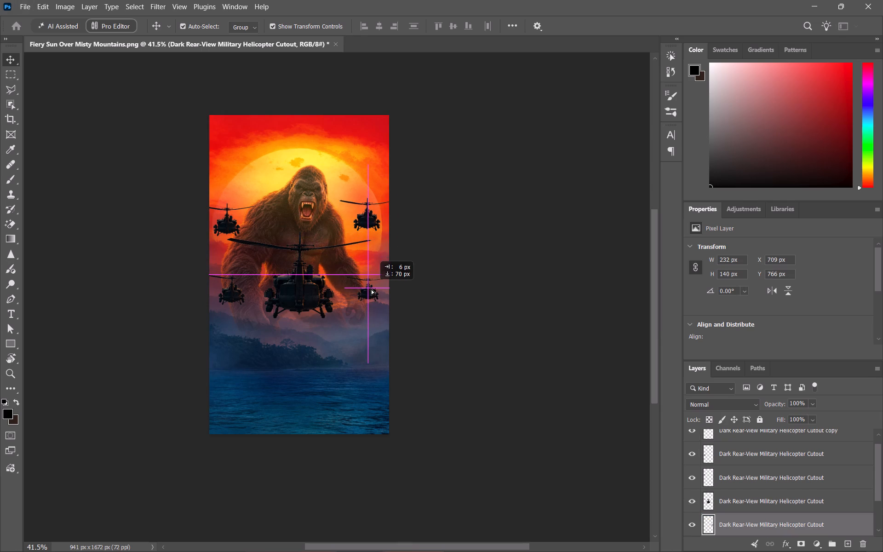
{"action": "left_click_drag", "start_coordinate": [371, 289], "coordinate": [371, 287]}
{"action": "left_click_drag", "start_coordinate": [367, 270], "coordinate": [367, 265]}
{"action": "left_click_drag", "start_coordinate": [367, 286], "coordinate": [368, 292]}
Delete the layer of the lower helicopter at the poster's right edge.
{"action": "key", "text": "Delete"}
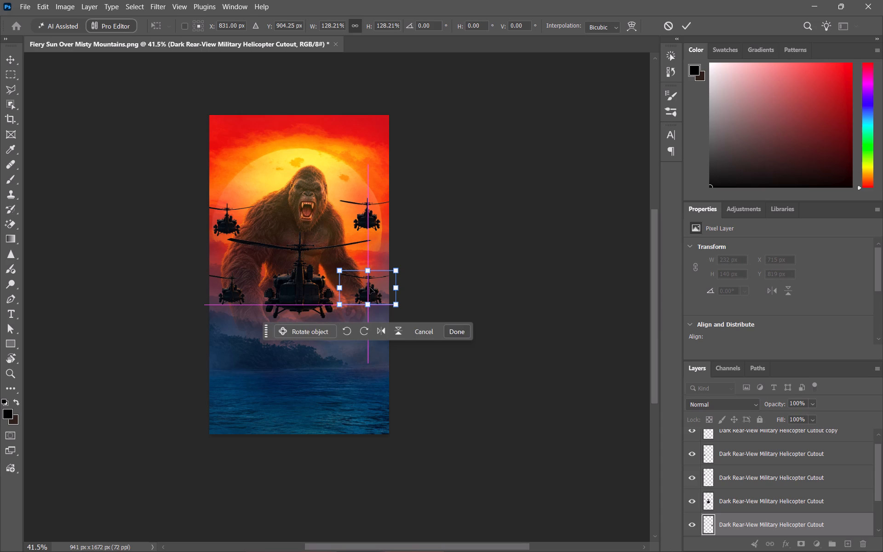
{"action": "key", "text": "Delete"}
{"action": "right_click", "coordinate": [735, 522]}
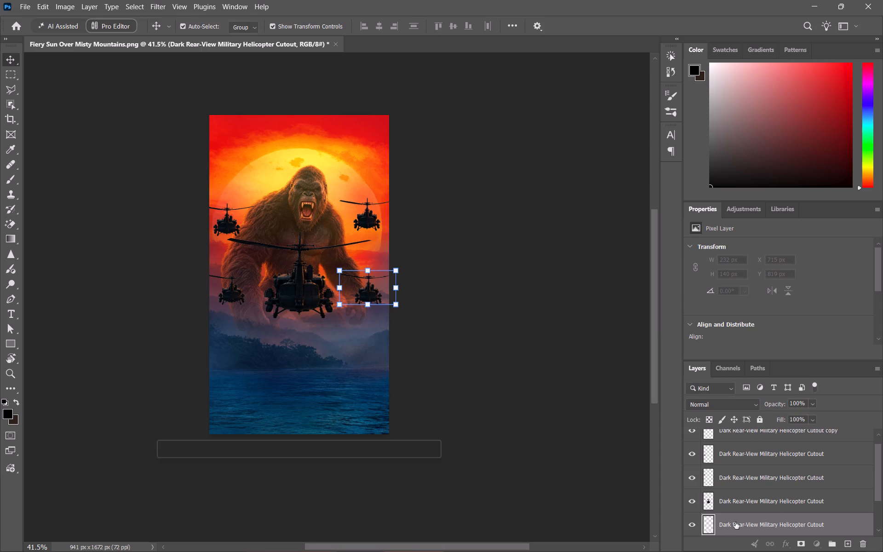
{"action": "right_click", "coordinate": [746, 513]}
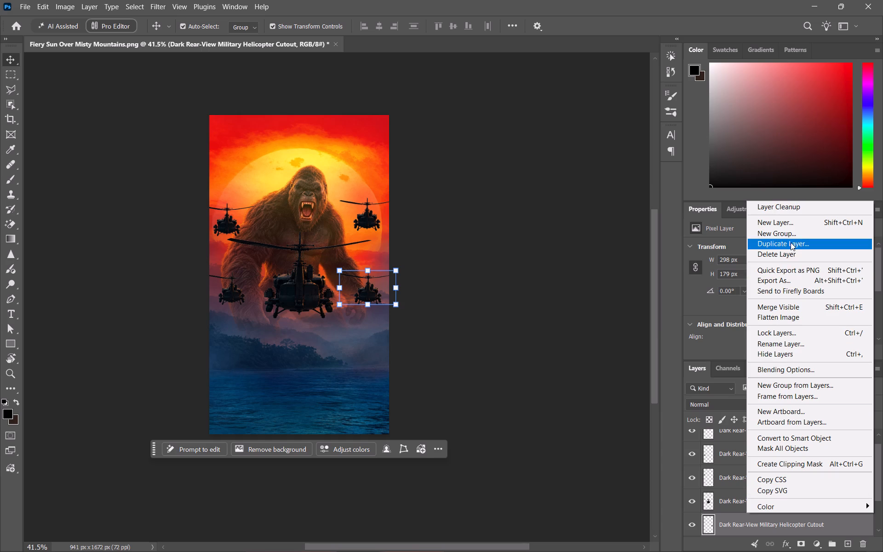
{"action": "left_click", "coordinate": [787, 250]}
{"action": "left_click", "coordinate": [431, 215]}
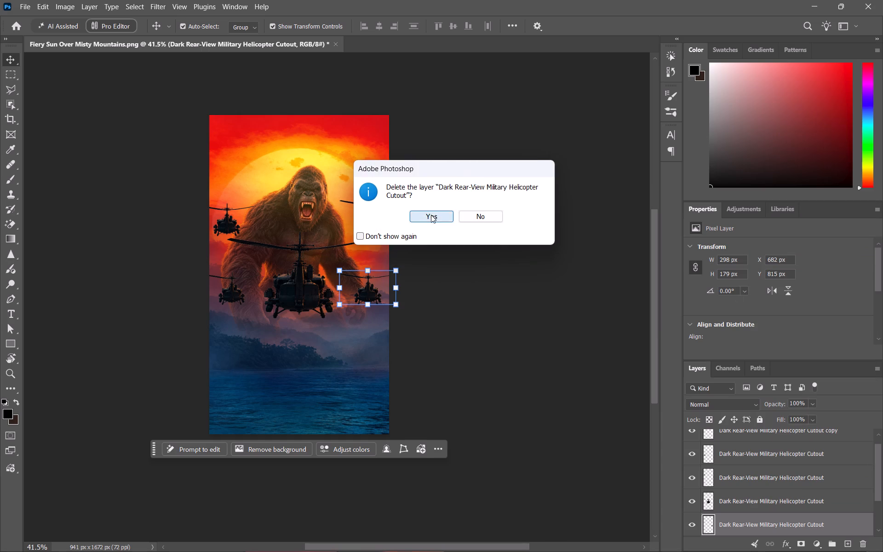
{"action": "left_click", "coordinate": [92, 276]}
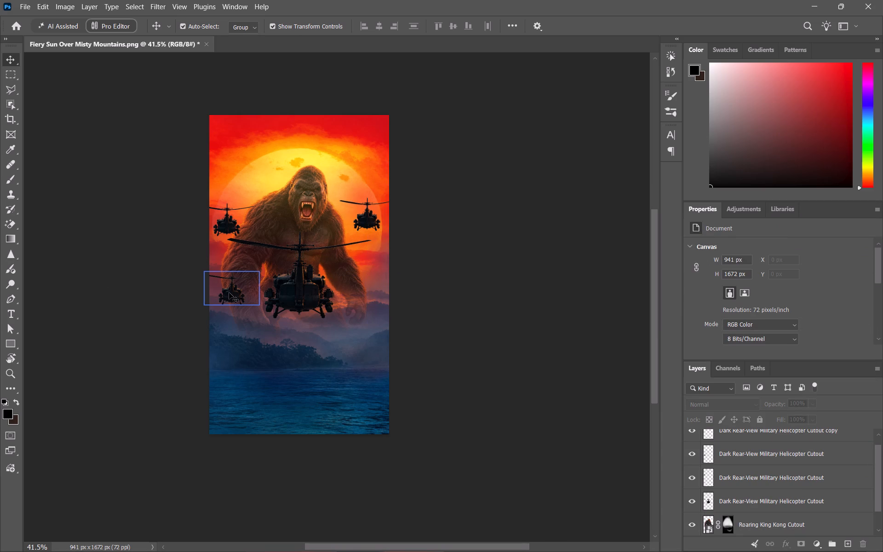
Duplicate the lower left-edge helicopter and place the copy at the poster's right edge beside Kong's forearm, at X 681 px, Y 836 px.
{"action": "left_click_drag", "start_coordinate": [229, 293], "coordinate": [283, 293], "text": "alt"}
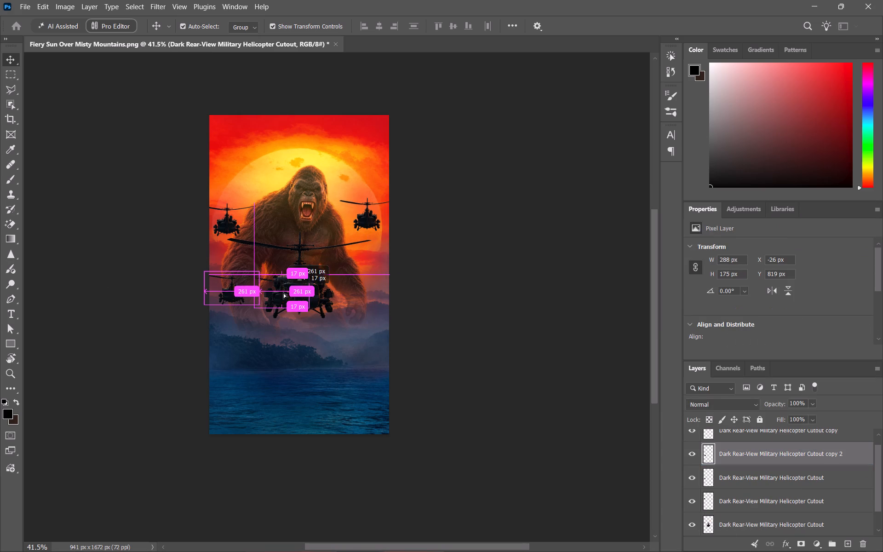
{"action": "left_click_drag", "start_coordinate": [283, 293], "coordinate": [365, 293], "text": "alt"}
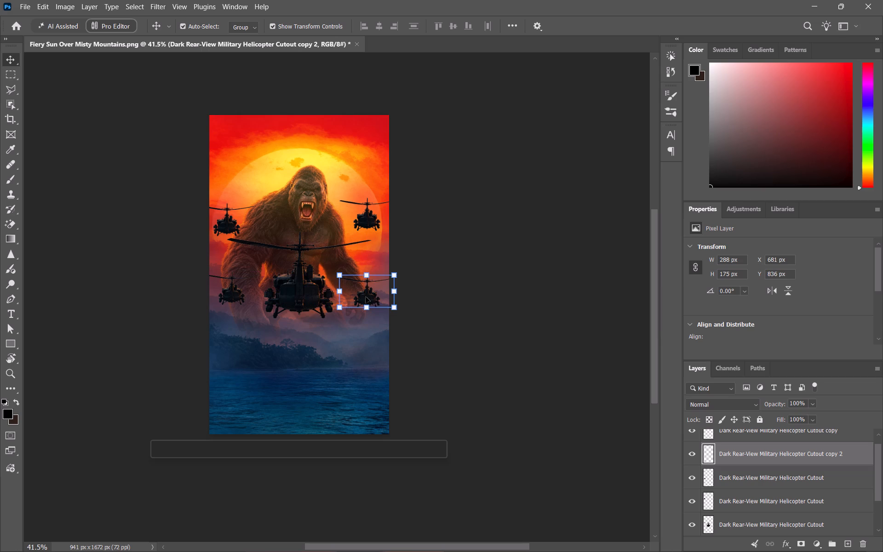
{"action": "left_click", "coordinate": [525, 316]}
Switch to the open reference image download.jpg in Photos, compare it with the composition, and close it.
{"action": "key", "text": "alt+Tab"}
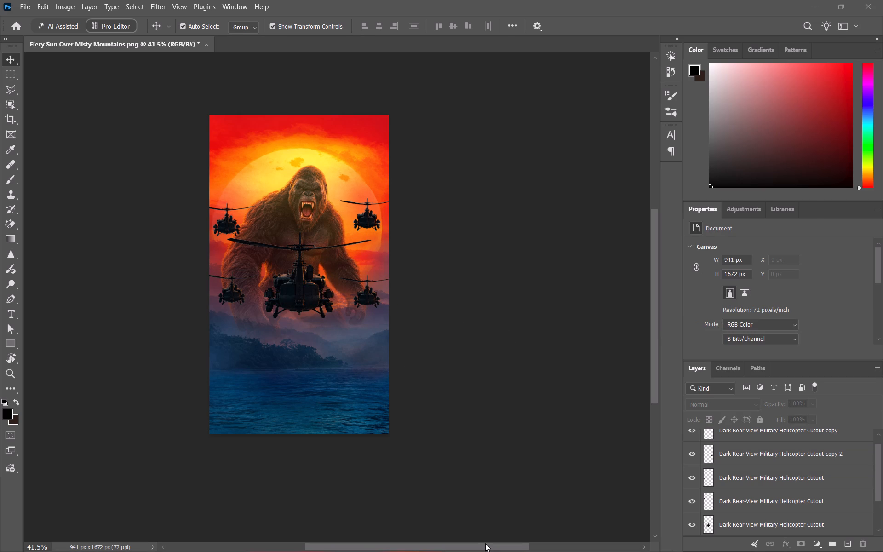
{"action": "left_click_drag", "start_coordinate": [419, 356], "coordinate": [434, 248]}
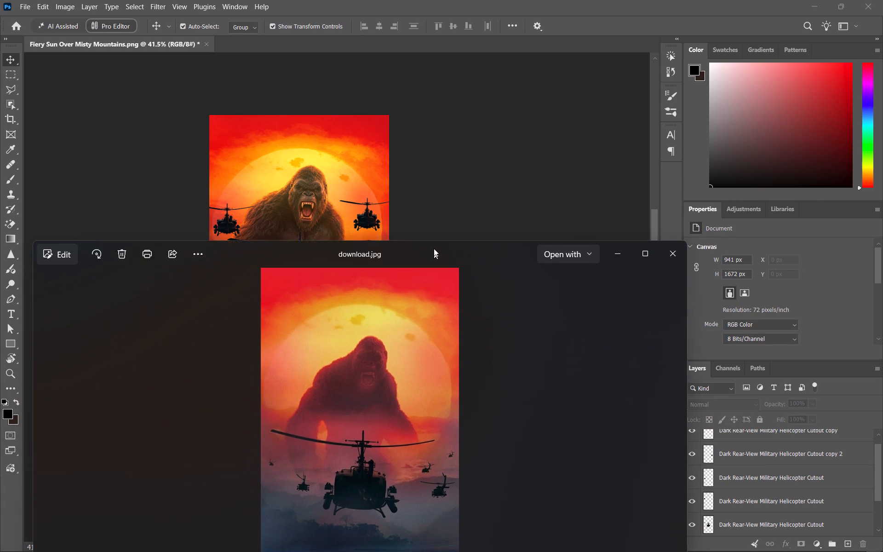
{"action": "left_click_drag", "start_coordinate": [434, 248], "coordinate": [433, 74]}
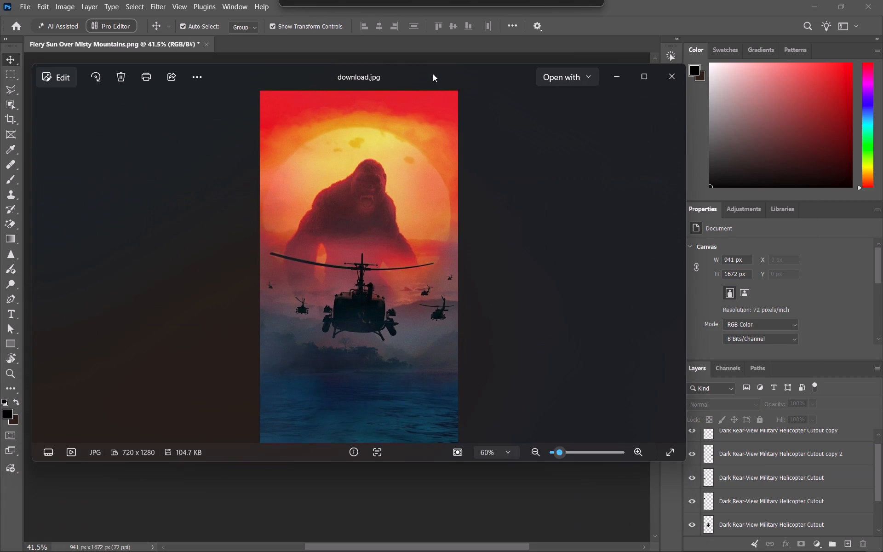
{"action": "left_click_drag", "start_coordinate": [433, 74], "coordinate": [423, 78]}
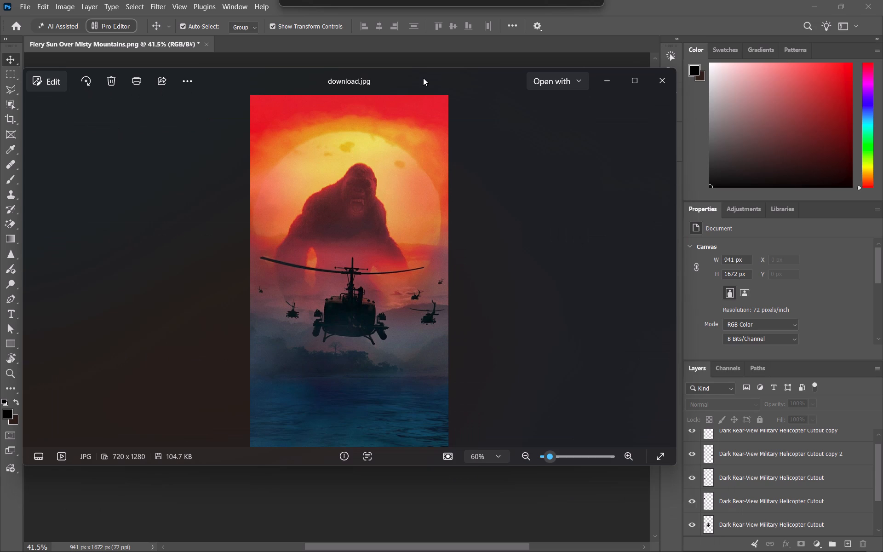
{"action": "left_click_drag", "start_coordinate": [423, 78], "coordinate": [425, 116]}
{"action": "left_click", "coordinate": [665, 114]}
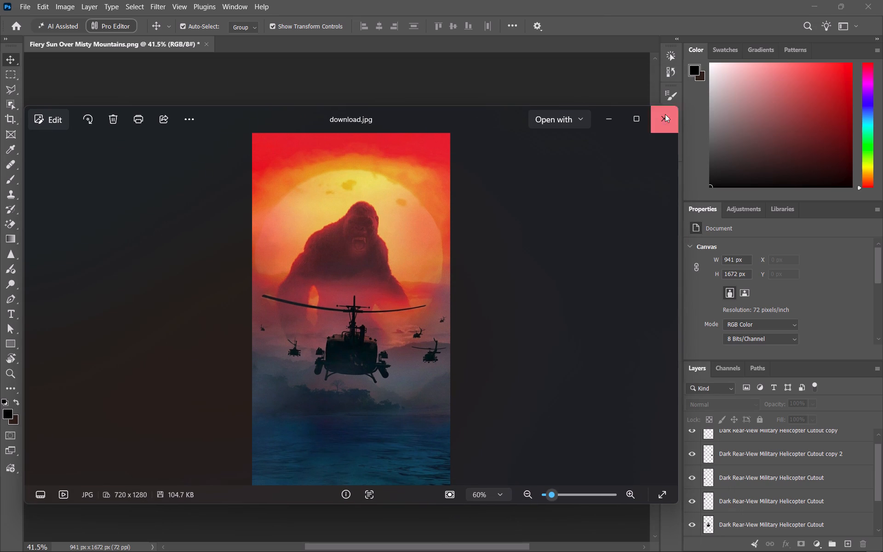
Brush black on the Roaring King Kong Cutout layer mask at 12% opacity to fade Kong's body and arms, undoing a trial stroke at 32%.
{"action": "left_click", "coordinate": [97, 101]}
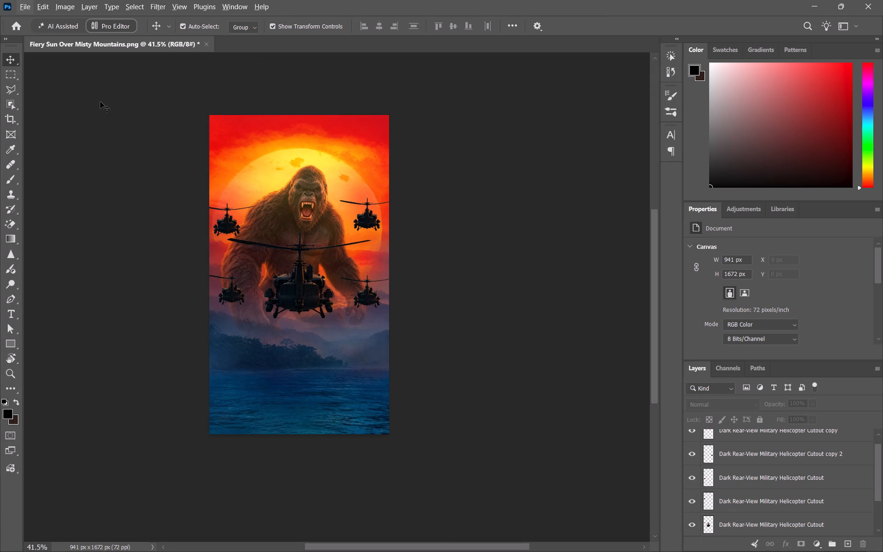
{"action": "key", "text": "b"}
{"action": "scroll", "coordinate": [850, 464], "scroll_direction": "down", "scroll_amount": 6}
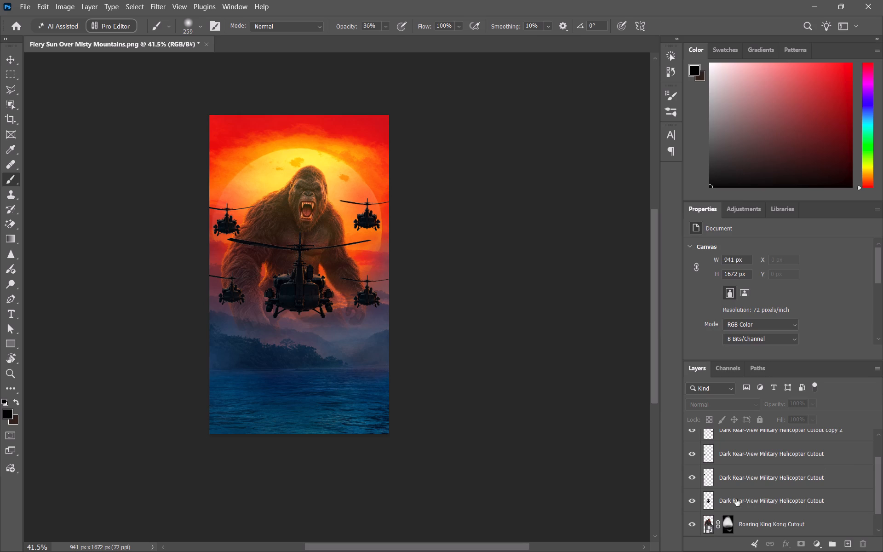
{"action": "left_click", "coordinate": [732, 499]}
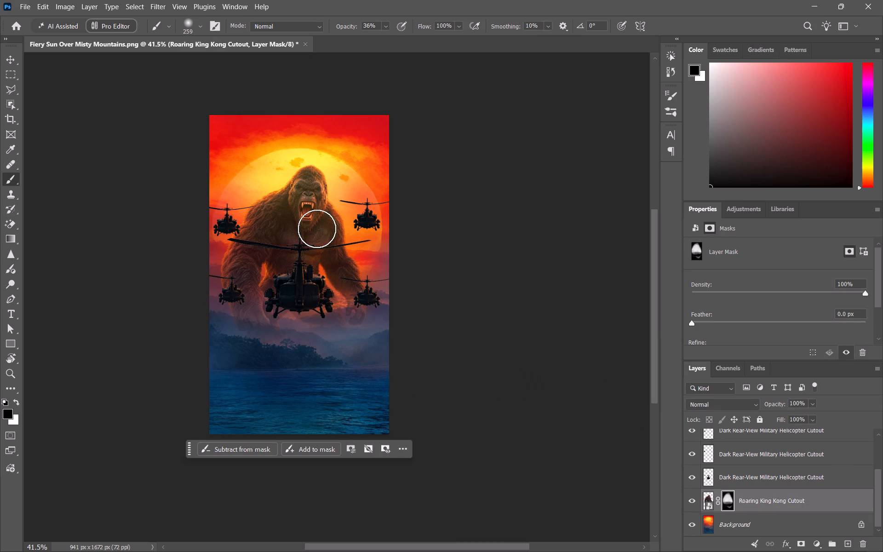
{"action": "left_click", "coordinate": [339, 26]}
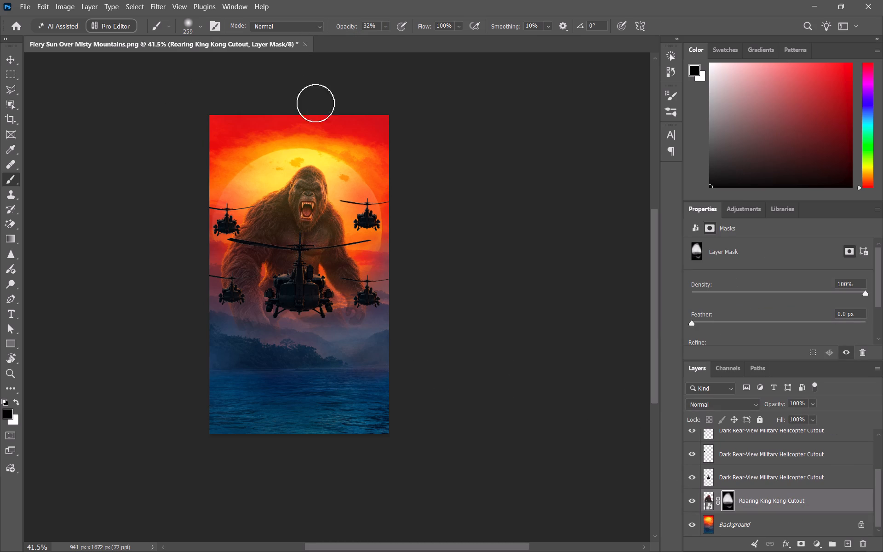
{"action": "left_click_drag", "start_coordinate": [304, 203], "coordinate": [270, 209]}
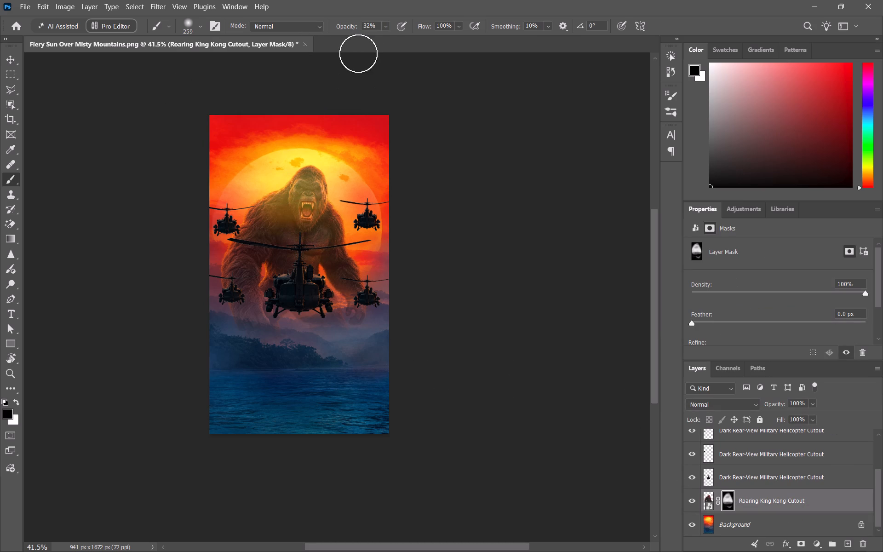
{"action": "key", "text": "ctrl+z"}
{"action": "left_click_drag", "start_coordinate": [350, 27], "coordinate": [338, 28]}
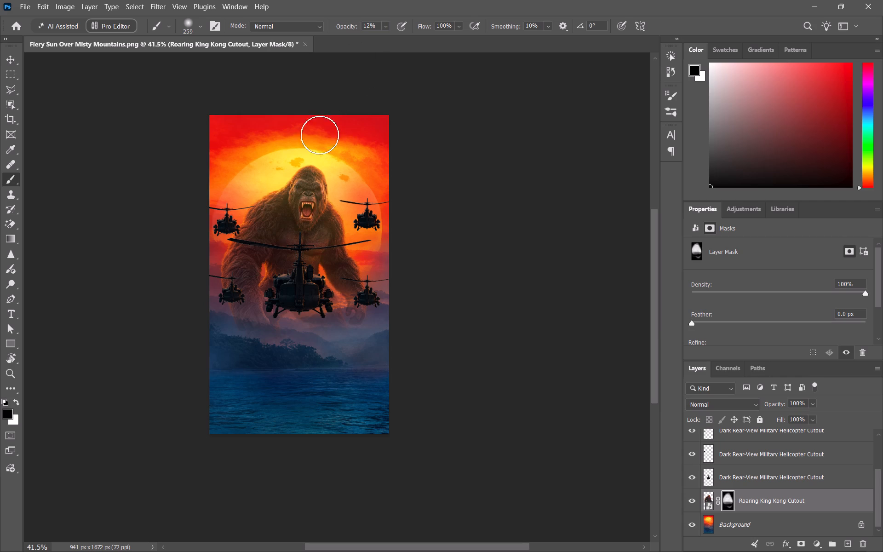
{"action": "left_click_drag", "start_coordinate": [315, 199], "coordinate": [362, 293]}
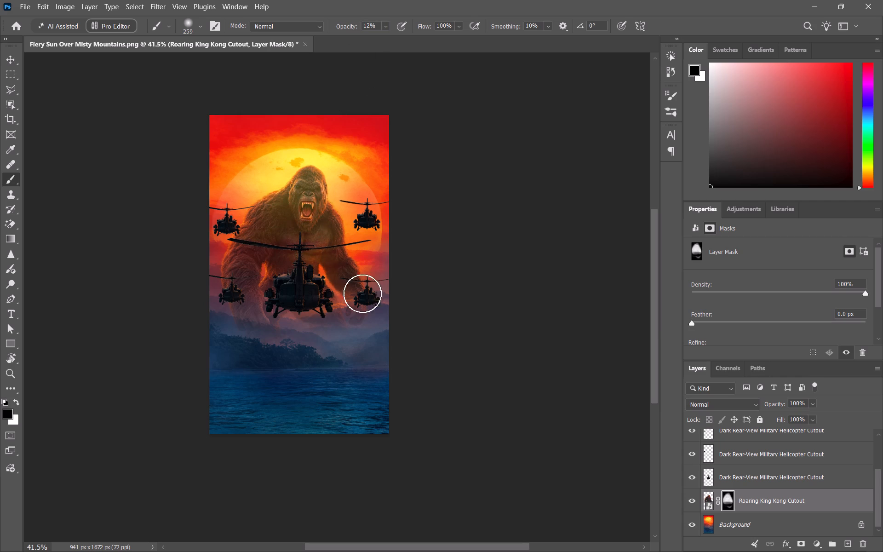
{"action": "left_click_drag", "start_coordinate": [362, 293], "coordinate": [261, 237]}
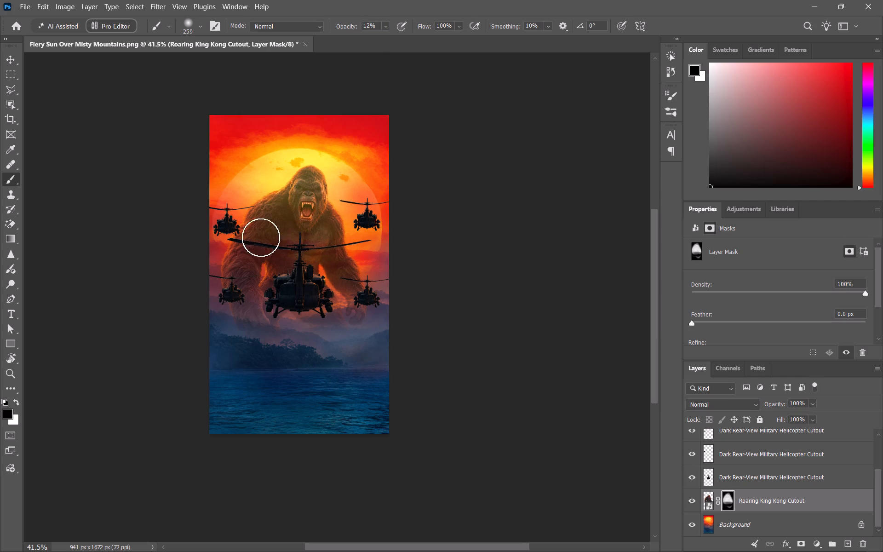
{"action": "left_click_drag", "start_coordinate": [261, 237], "coordinate": [301, 266]}
{"action": "left_click_drag", "start_coordinate": [301, 266], "coordinate": [268, 347]}
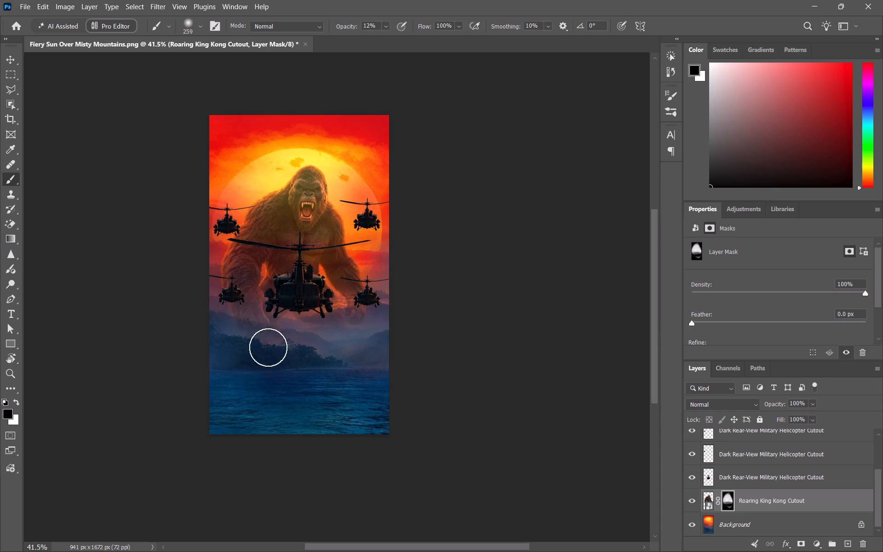
{"action": "left_click_drag", "start_coordinate": [268, 347], "coordinate": [272, 209]}
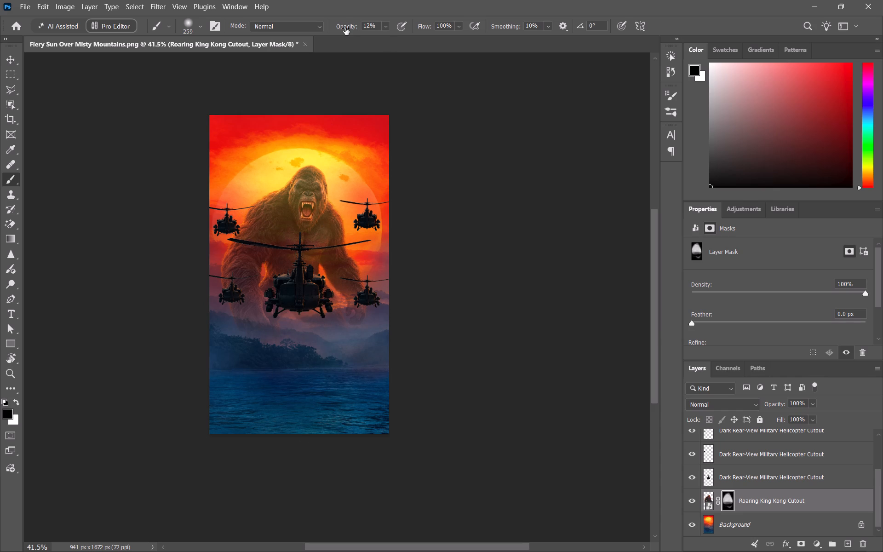
Set the brush opacity to 10%, undo a trial stroke over Kong's head and shoulder, and softly fade his arms on the mask.
{"action": "left_click", "coordinate": [345, 28]}
{"action": "left_click_drag", "start_coordinate": [298, 171], "coordinate": [272, 218]}
{"action": "left_click_drag", "start_coordinate": [272, 218], "coordinate": [279, 195]}
{"action": "key", "text": "ctrl+z"}
{"action": "left_click_drag", "start_coordinate": [249, 285], "coordinate": [347, 268]}
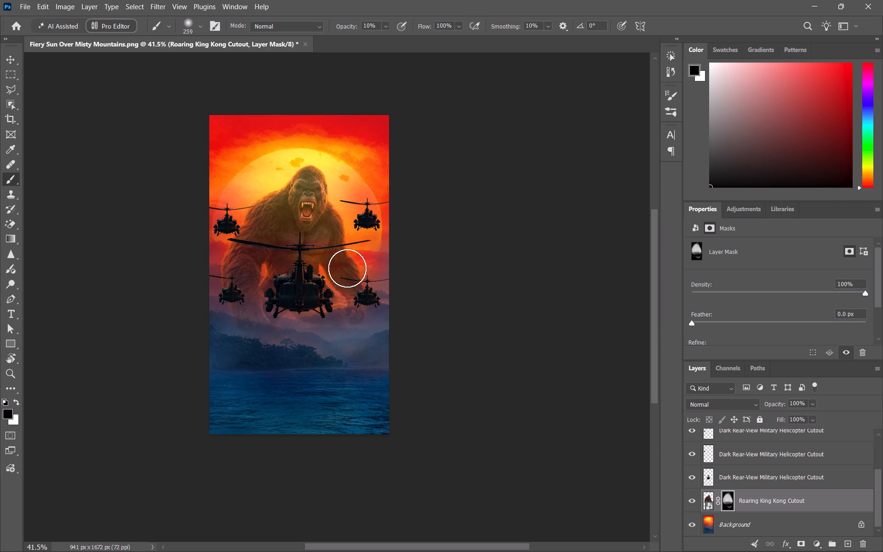
{"action": "left_click_drag", "start_coordinate": [347, 268], "coordinate": [356, 291]}
{"action": "scroll", "coordinate": [770, 479], "scroll_direction": "down", "scroll_amount": 6}
{"action": "scroll", "coordinate": [768, 479], "scroll_direction": "up", "scroll_amount": 8}
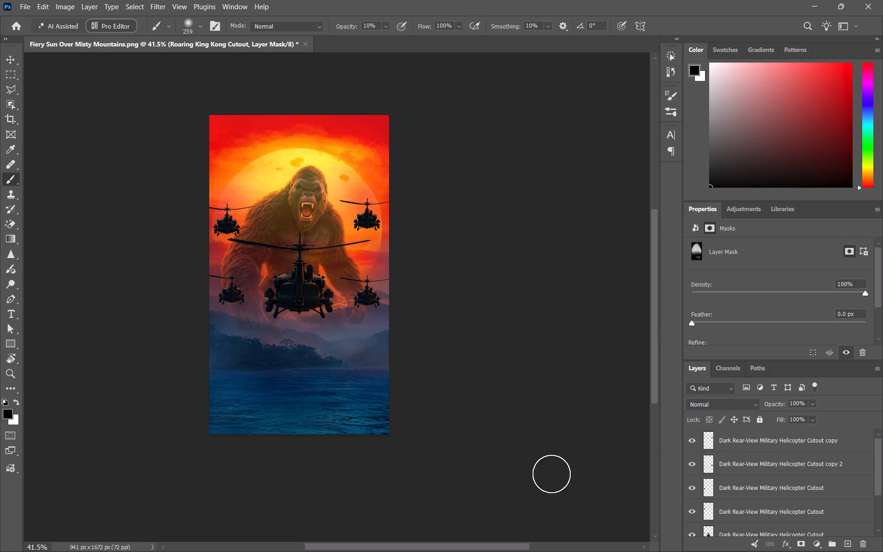
Switch to the Downloads folder and open the reference poster download.jpg to compare it with the composition.
{"action": "key", "text": "alt+Tab"}
{"action": "key", "text": "alt+Tab"}
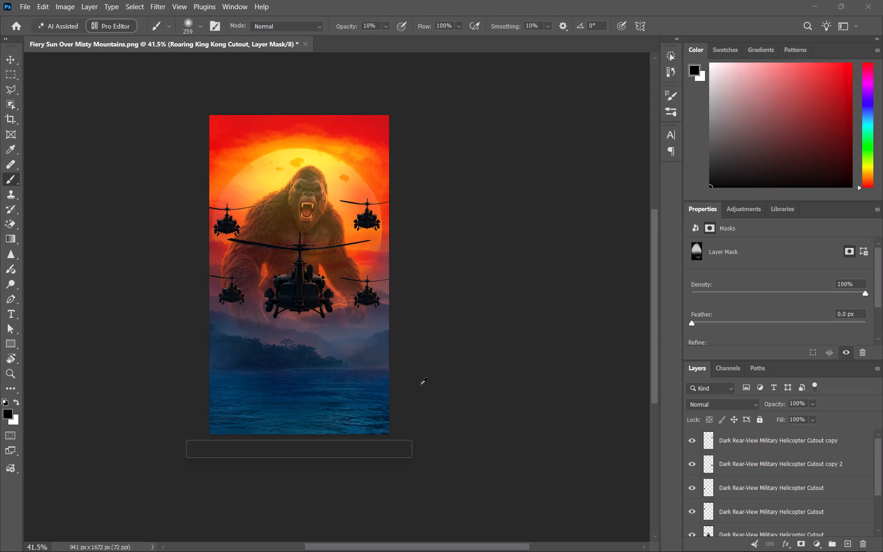
{"action": "key", "text": "alt+Tab"}
{"action": "key", "text": "alt+Tab"}
{"action": "key", "text": "alt+Tab"}
{"action": "key", "text": "alt+Tab"}
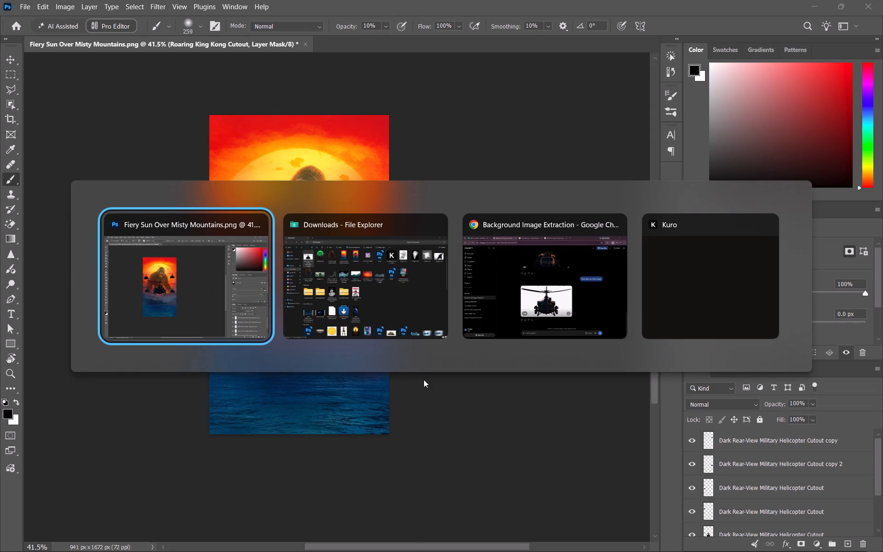
{"action": "key", "text": "alt+Tab"}
{"action": "key", "text": "alt+Tab"}
{"action": "key", "text": "alt+Tab"}
{"action": "key", "text": "alt+Tab"}
{"action": "key", "text": "alt+Tab"}
{"action": "double_click", "coordinate": [380, 117]}
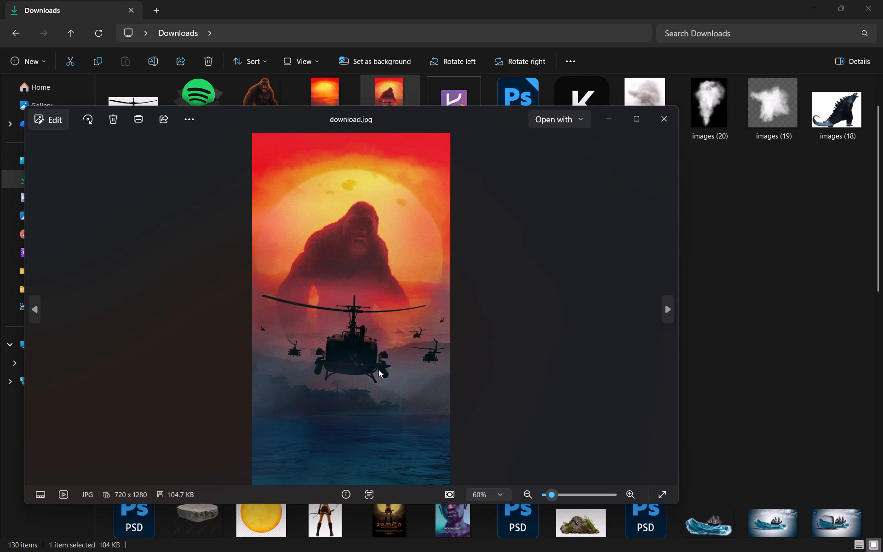
Close the reference image and return to the poster composition in Photoshop.
{"action": "left_click", "coordinate": [665, 121]}
{"action": "left_click", "coordinate": [806, 6]}
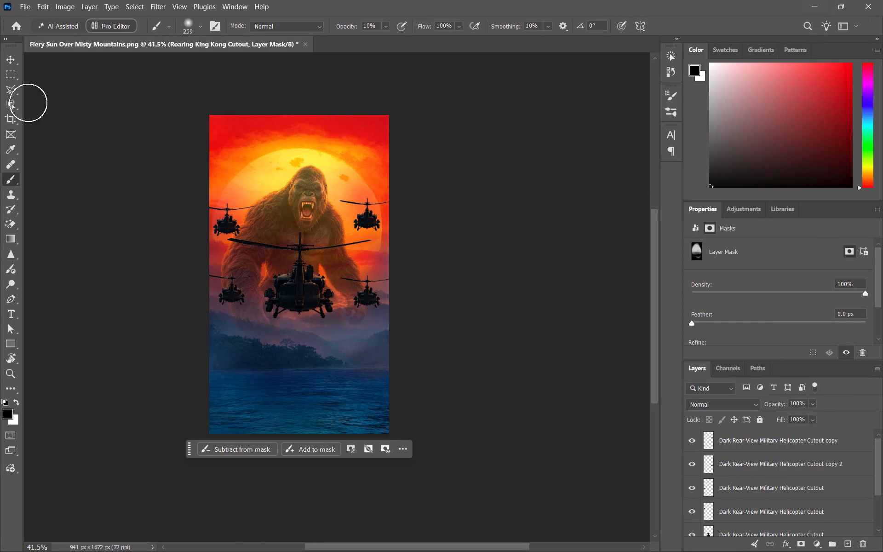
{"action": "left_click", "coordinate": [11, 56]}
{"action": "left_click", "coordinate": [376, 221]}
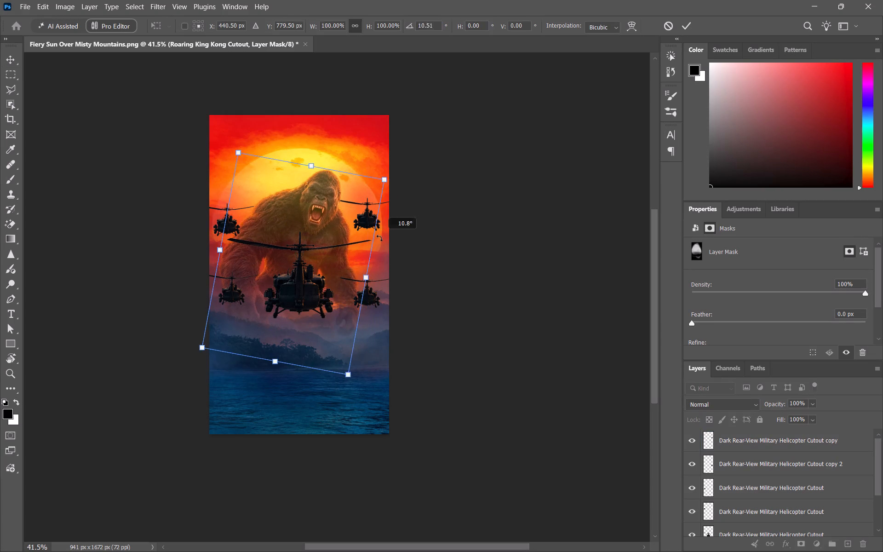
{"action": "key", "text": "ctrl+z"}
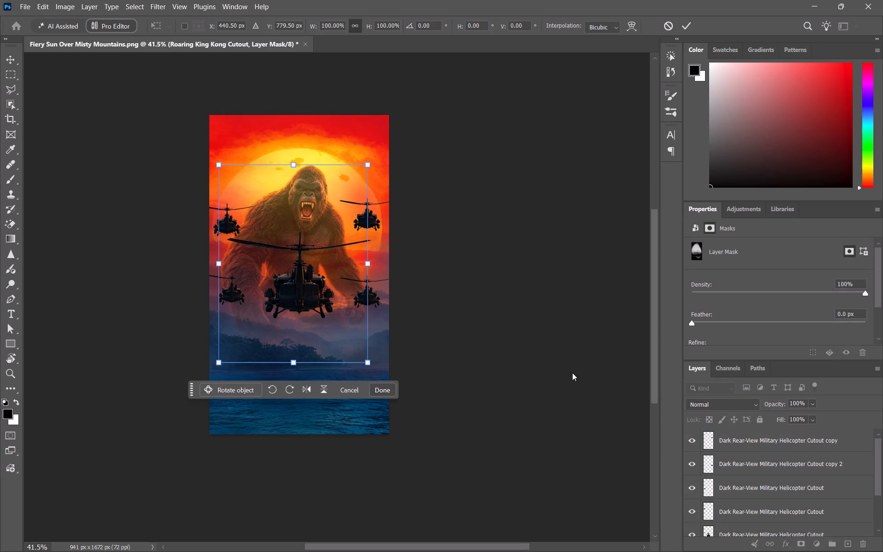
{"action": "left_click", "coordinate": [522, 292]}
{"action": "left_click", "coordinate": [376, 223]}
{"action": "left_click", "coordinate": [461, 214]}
Shrink the upper-right helicopter and place it slightly lower, near the poster's edge beside Kong.
{"action": "left_click", "coordinate": [10, 57]}
{"action": "left_click", "coordinate": [115, 111]}
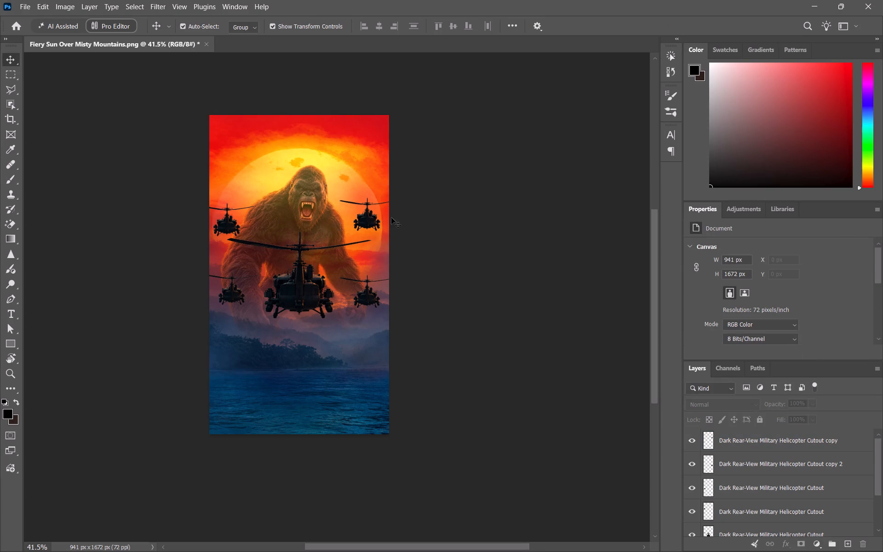
{"action": "left_click", "coordinate": [371, 217]}
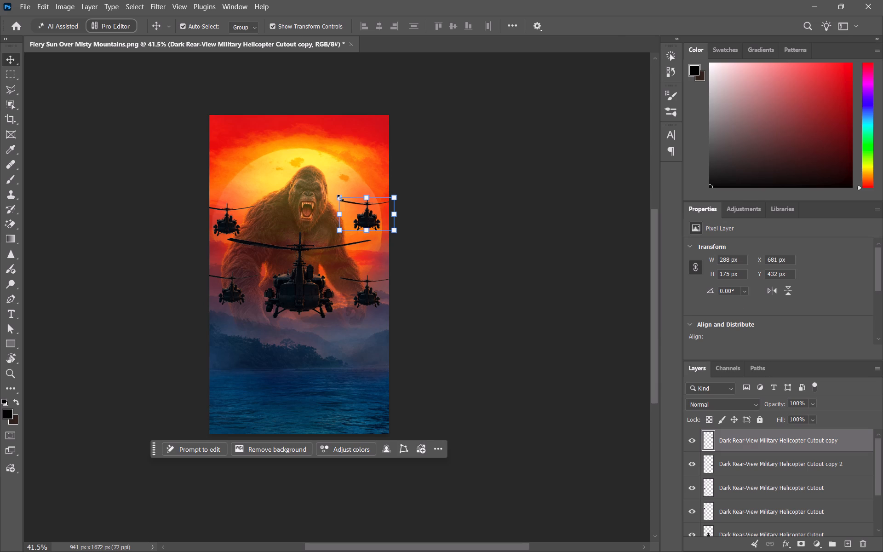
{"action": "left_click_drag", "start_coordinate": [340, 198], "coordinate": [364, 219]}
{"action": "left_click_drag", "start_coordinate": [382, 224], "coordinate": [375, 231]}
Scale the upper-left helicopter to about 41.5% and place it level with the upper-right helicopter.
{"action": "left_click", "coordinate": [224, 223]}
{"action": "left_click", "coordinate": [227, 222]}
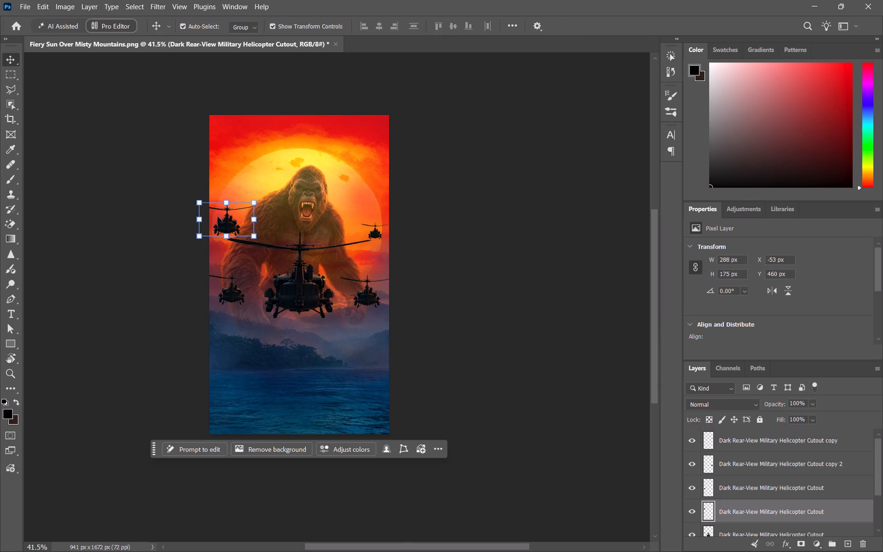
{"action": "left_click_drag", "start_coordinate": [198, 201], "coordinate": [227, 225]}
{"action": "left_click_drag", "start_coordinate": [240, 229], "coordinate": [230, 230]}
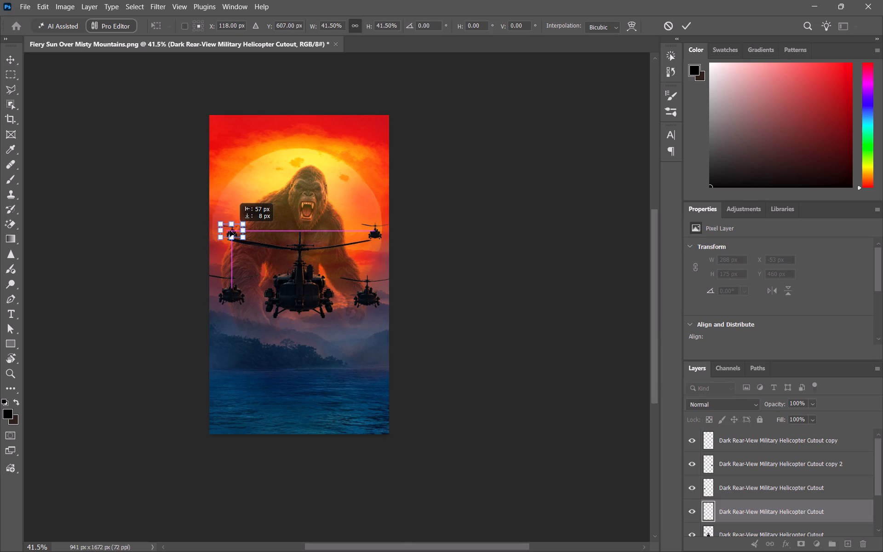
{"action": "left_click_drag", "start_coordinate": [230, 230], "coordinate": [229, 231]}
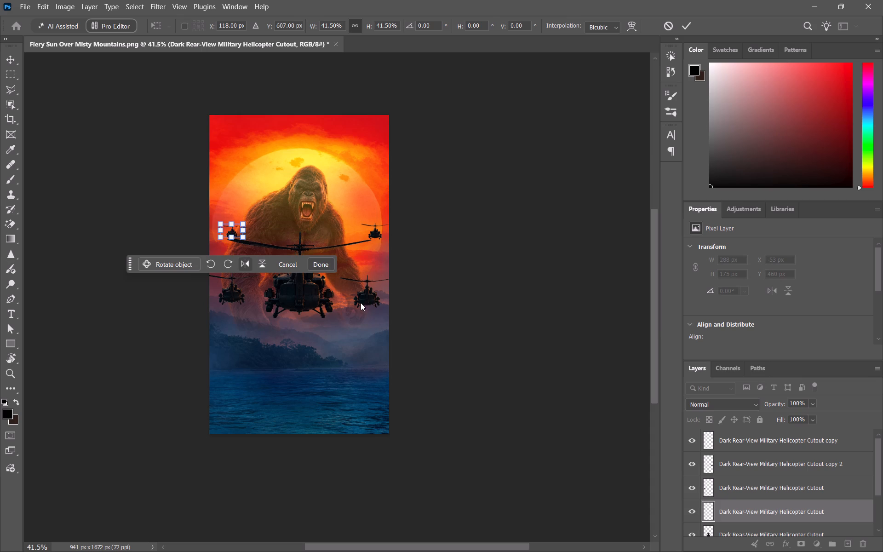
Move the lower-right helicopter higher beside Kong's arm and scale it to about 75%.
{"action": "left_click", "coordinate": [364, 299]}
{"action": "left_click_drag", "start_coordinate": [366, 298], "coordinate": [367, 276]}
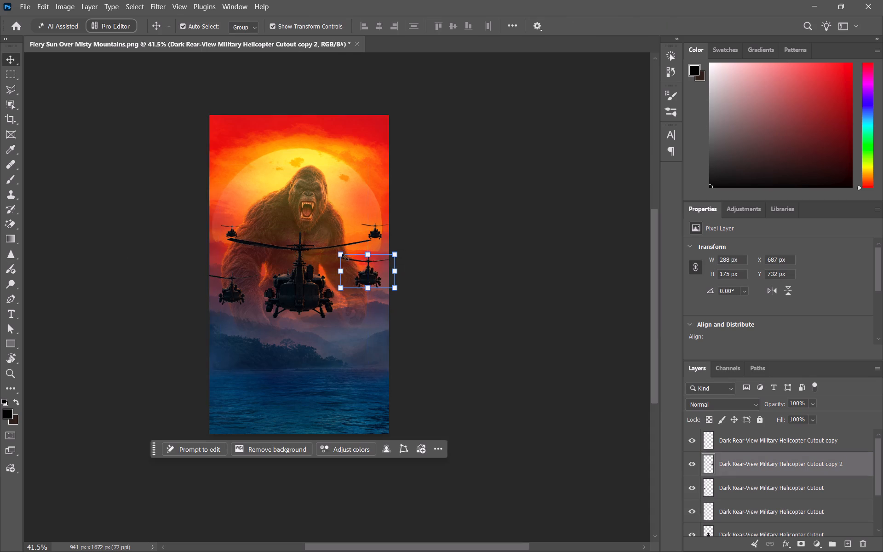
{"action": "left_click_drag", "start_coordinate": [339, 254], "coordinate": [353, 262]}
{"action": "left_click_drag", "start_coordinate": [372, 278], "coordinate": [363, 275]}
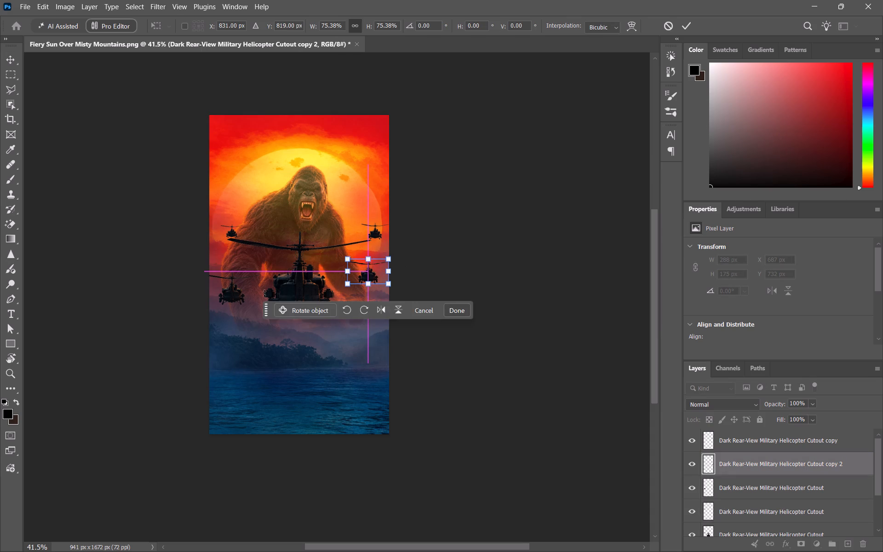
Scale the lower-left helicopter to about 67% and position it just inside the poster's edge beside the main helicopter.
{"action": "left_click", "coordinate": [238, 297]}
{"action": "left_click", "coordinate": [109, 252]}
{"action": "left_click", "coordinate": [228, 287]}
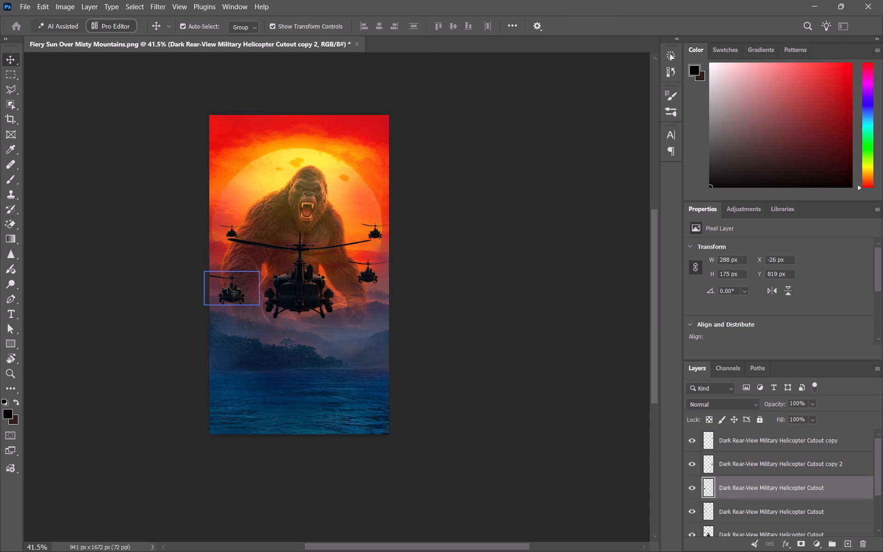
{"action": "left_click_drag", "start_coordinate": [260, 271], "coordinate": [241, 281]}
{"action": "left_click_drag", "start_coordinate": [223, 293], "coordinate": [231, 291]}
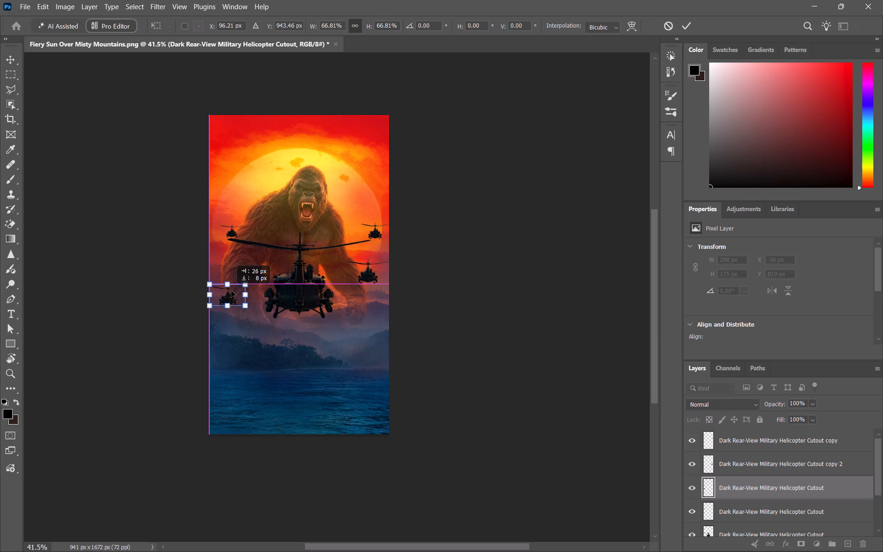
{"action": "left_click_drag", "start_coordinate": [231, 291], "coordinate": [232, 293]}
{"action": "left_click", "coordinate": [442, 223]}
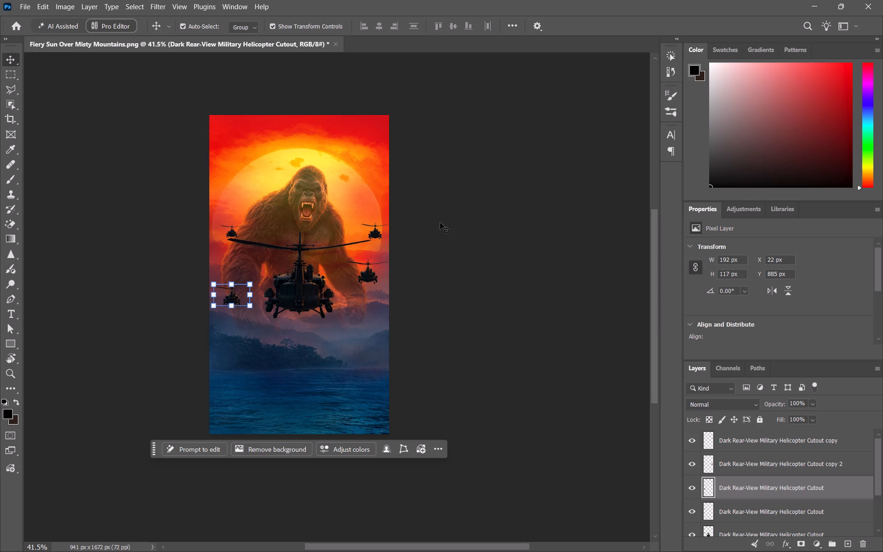
Save the composition in Downloads as the Photoshop file Fiery Sun Over Misty Mountains.
{"action": "key", "text": "ctrl+s"}
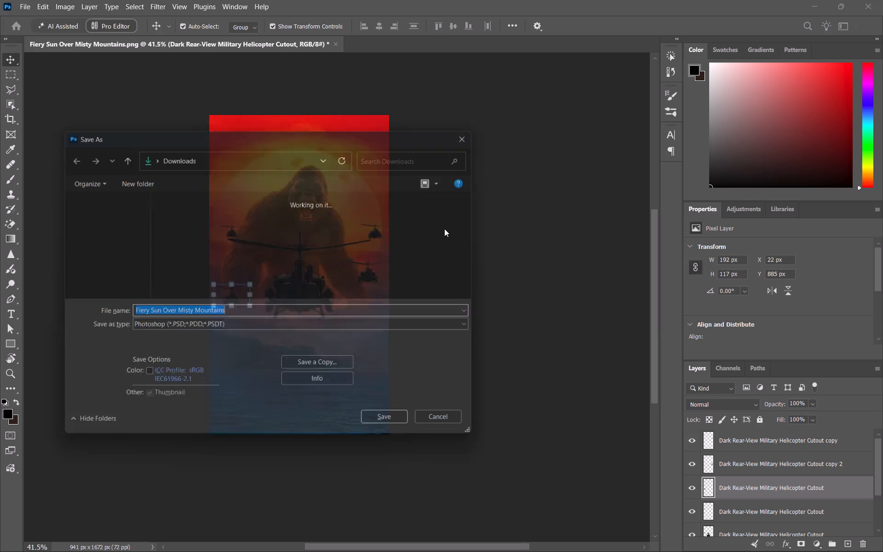
{"action": "key", "text": "Return"}
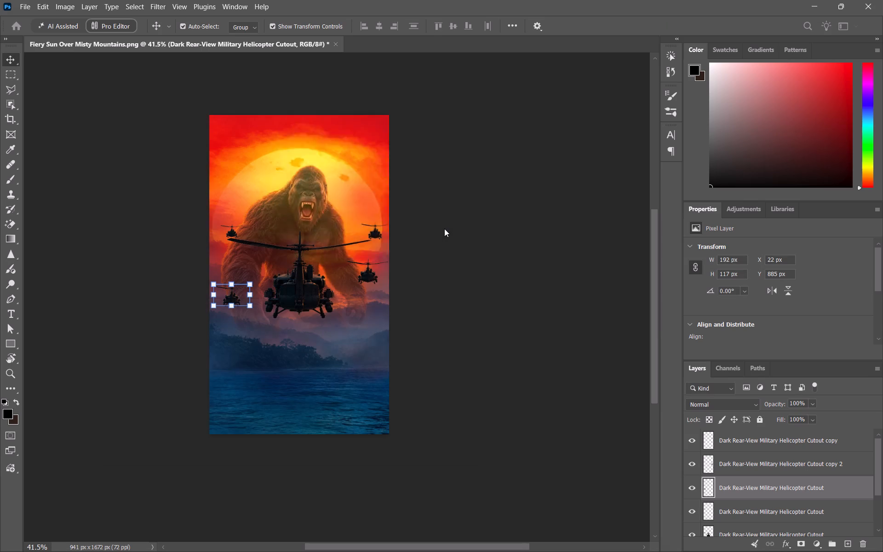
{"action": "key", "text": "Return"}
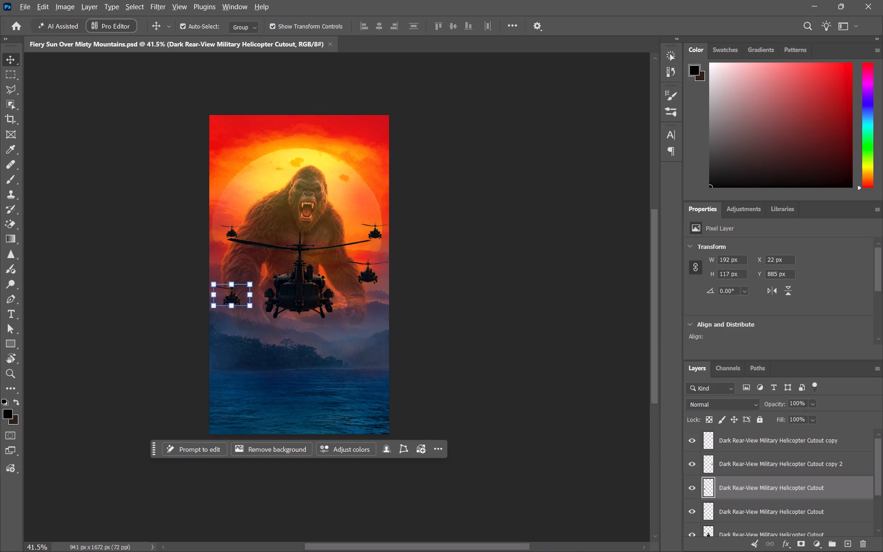
Switch to Chrome and close the ChatGPT tab and both helicopter image-search tabs.
{"action": "key", "text": "alt+Tab"}
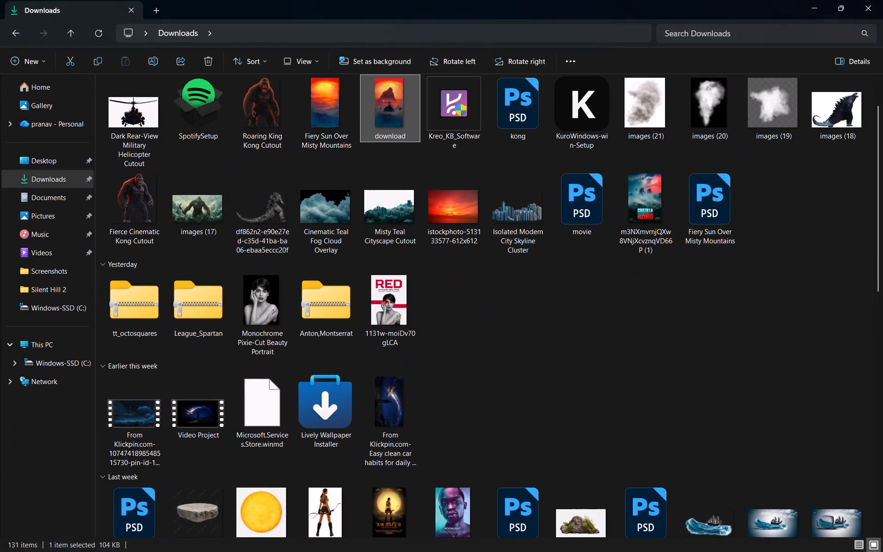
{"action": "key", "text": "alt+Tab"}
{"action": "key", "text": "alt+Tab"}
{"action": "key", "text": "alt+Tab"}
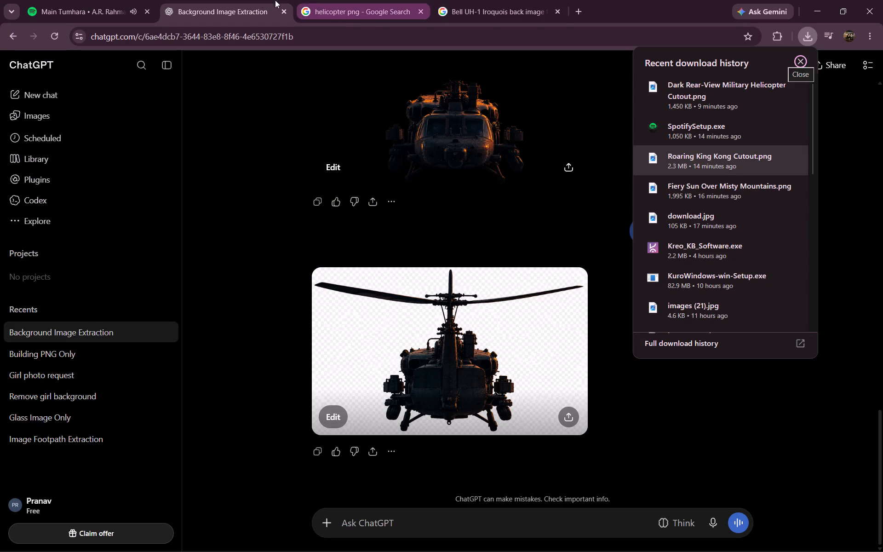
{"action": "scroll", "coordinate": [233, 0], "scroll_direction": "up", "scroll_amount": 2}
{"action": "middle_click", "coordinate": [233, 0]}
{"action": "middle_click", "coordinate": [224, 1]}
{"action": "scroll", "coordinate": [224, 1], "scroll_direction": "up", "scroll_amount": 1}
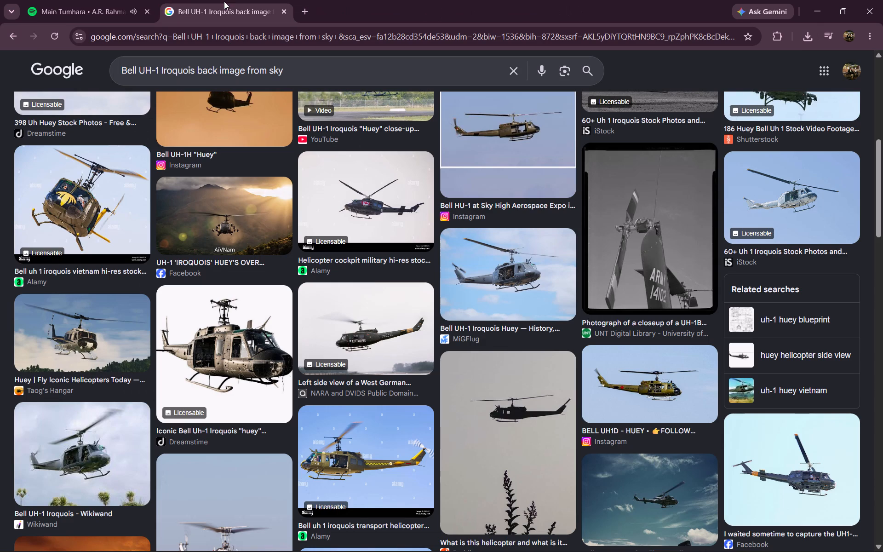
{"action": "scroll", "coordinate": [224, 1], "scroll_direction": "up", "scroll_amount": 3}
{"action": "middle_click", "coordinate": [224, 1]}
Open Pinterest in a new tab and run the recent search "god zilla vs kong movie poster easy".
{"action": "left_click", "coordinate": [169, 6]}
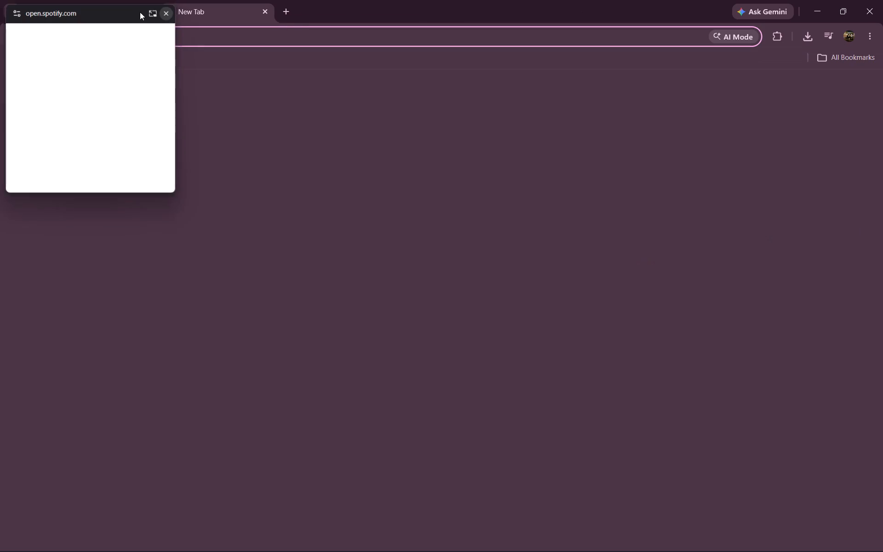
{"action": "left_click", "coordinate": [172, 6]}
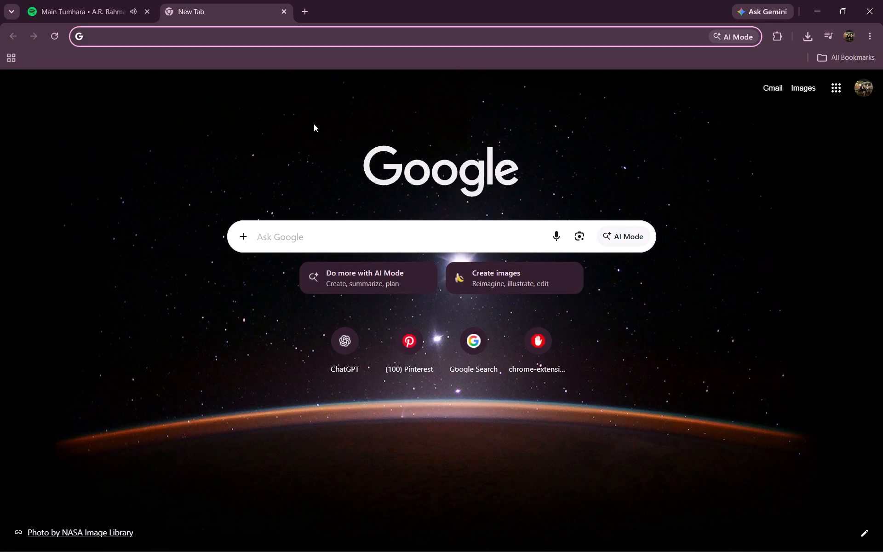
{"action": "left_click", "coordinate": [420, 351]}
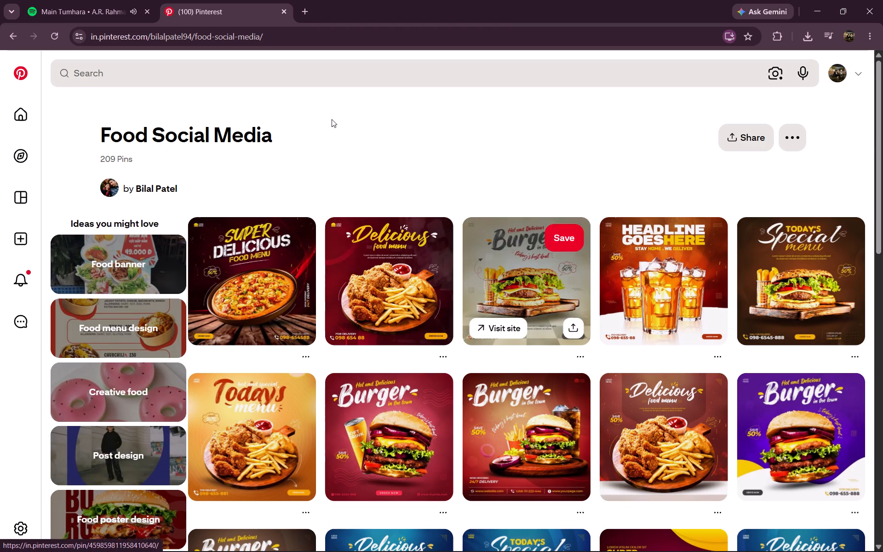
{"action": "left_click", "coordinate": [308, 85]}
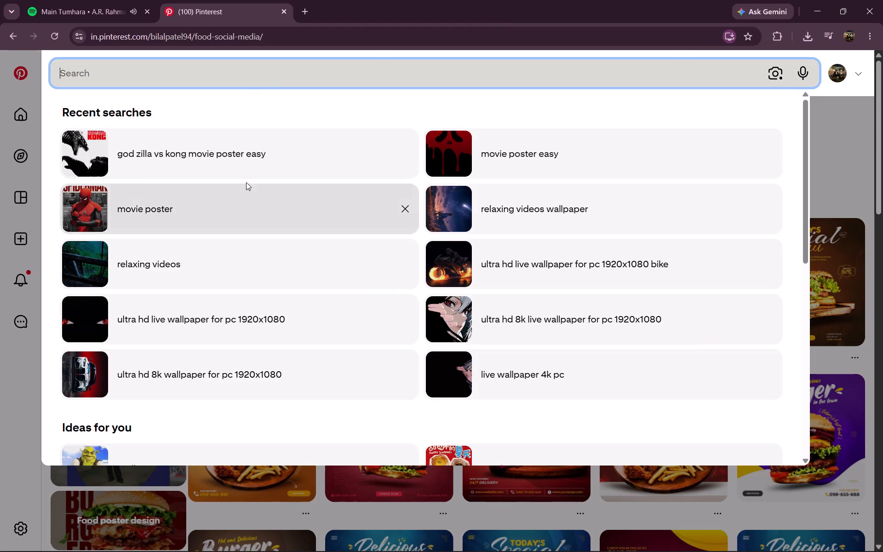
{"action": "left_click", "coordinate": [252, 139]}
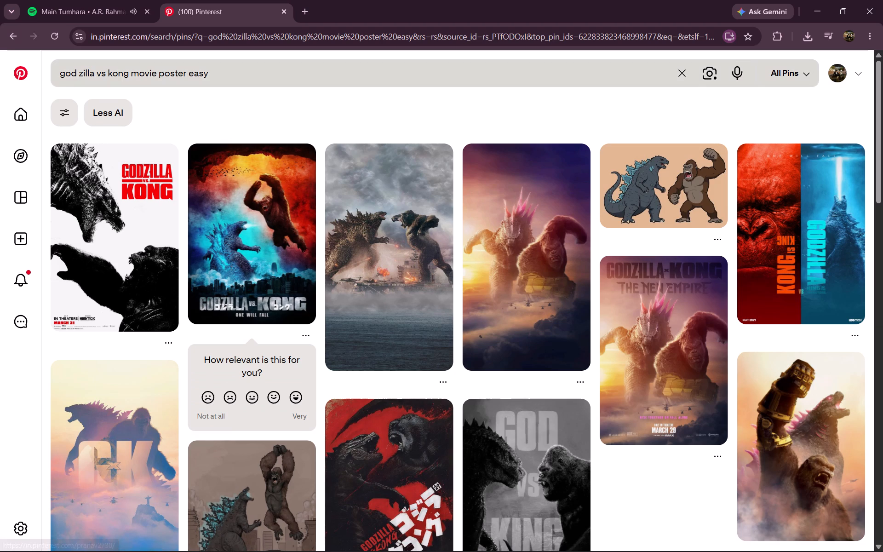
Shorten the Pinterest search to "movie poster easy" and run it.
{"action": "left_click_drag", "start_coordinate": [129, 73], "coordinate": [0, 86]}
{"action": "key", "text": "BackSpace"}
{"action": "key", "text": "Return"}
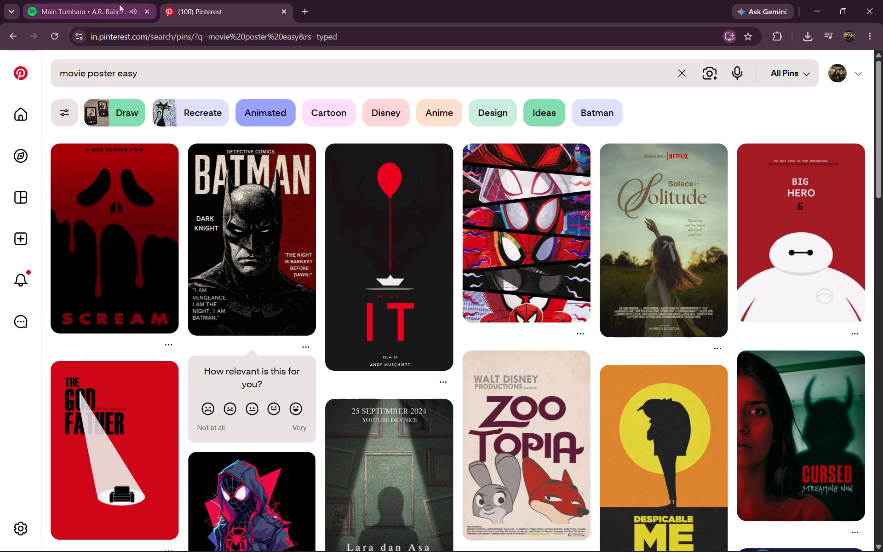
Browse the Pinterest results for "movie poster easy" for a simple poster design to use as a reference.
{"action": "scroll", "coordinate": [30, 15], "scroll_direction": "down", "scroll_amount": 4}
{"action": "scroll", "coordinate": [306, 305], "scroll_direction": "down", "scroll_amount": 7}
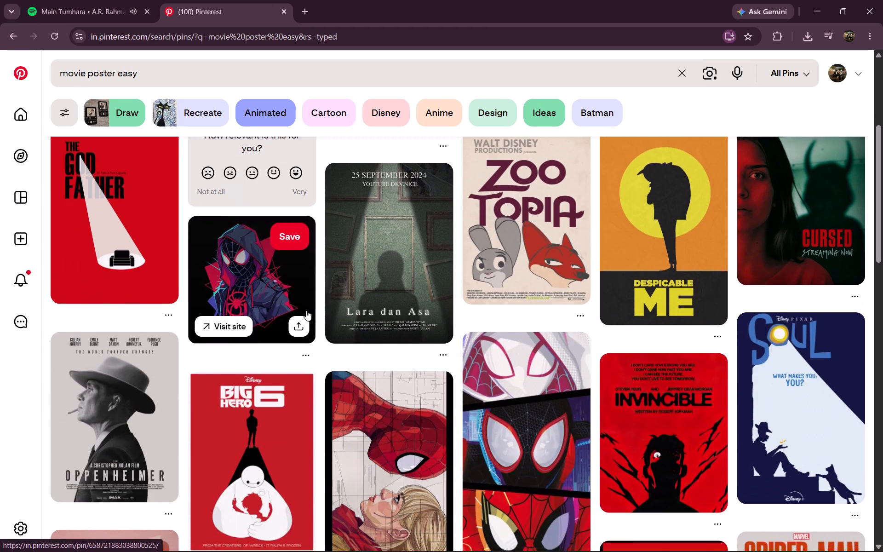
{"action": "scroll", "coordinate": [306, 310], "scroll_direction": "down", "scroll_amount": 10}
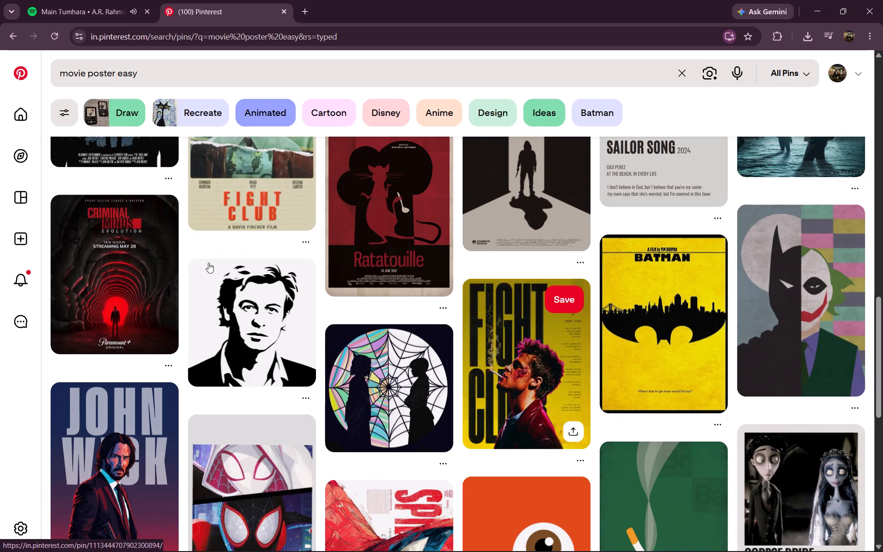
{"action": "scroll", "coordinate": [414, 305], "scroll_direction": "down", "scroll_amount": 2}
{"action": "scroll", "coordinate": [397, 359], "scroll_direction": "down", "scroll_amount": 4}
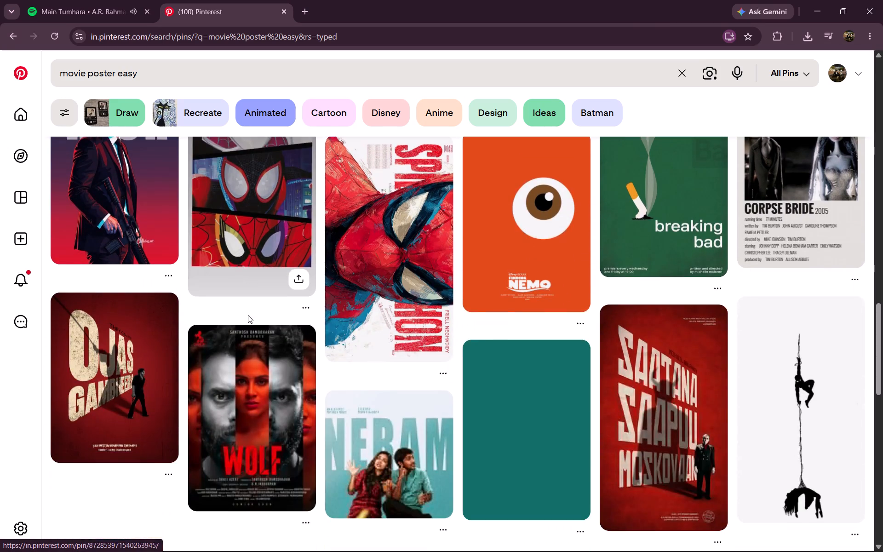
{"action": "scroll", "coordinate": [482, 309], "scroll_direction": "down", "scroll_amount": 6}
{"action": "scroll", "coordinate": [229, 334], "scroll_direction": "down", "scroll_amount": 11}
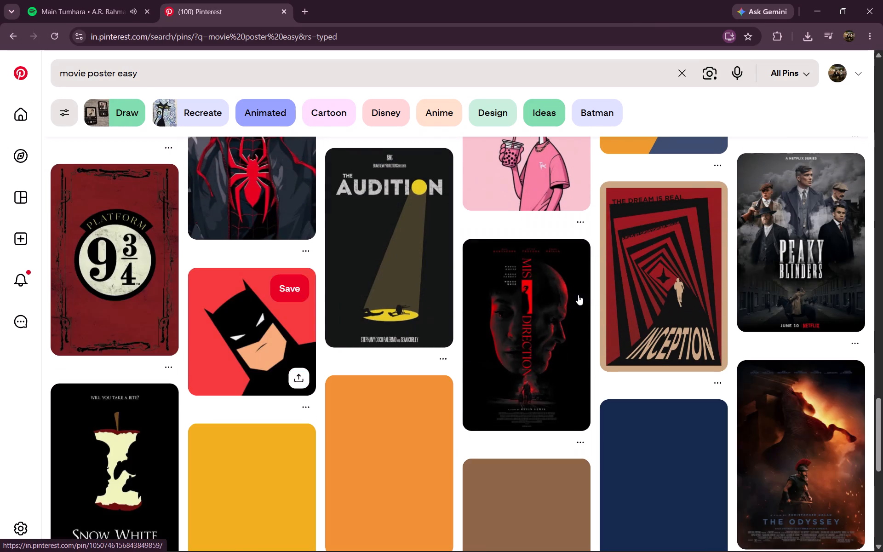
{"action": "scroll", "coordinate": [303, 367], "scroll_direction": "down", "scroll_amount": 3}
{"action": "scroll", "coordinate": [572, 331], "scroll_direction": "down", "scroll_amount": 2}
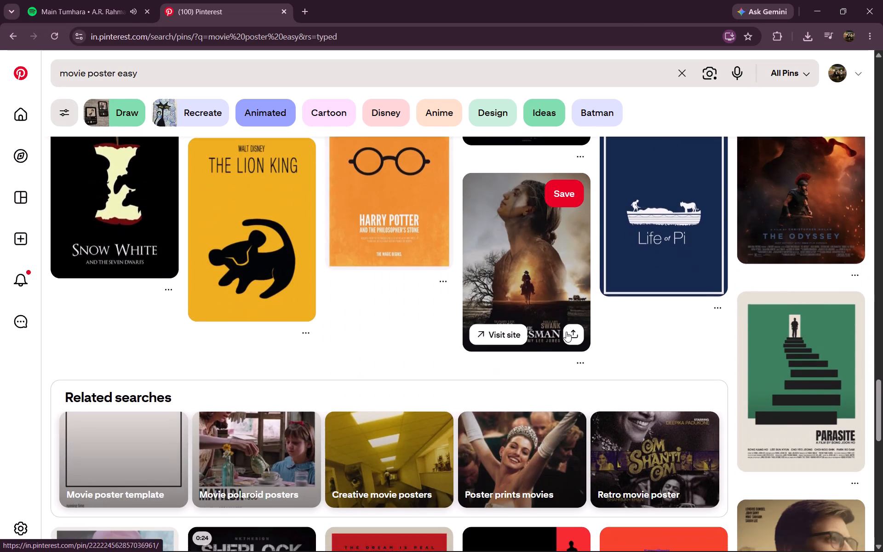
{"action": "scroll", "coordinate": [298, 371], "scroll_direction": "down", "scroll_amount": 6}
{"action": "key", "text": "Escape"}
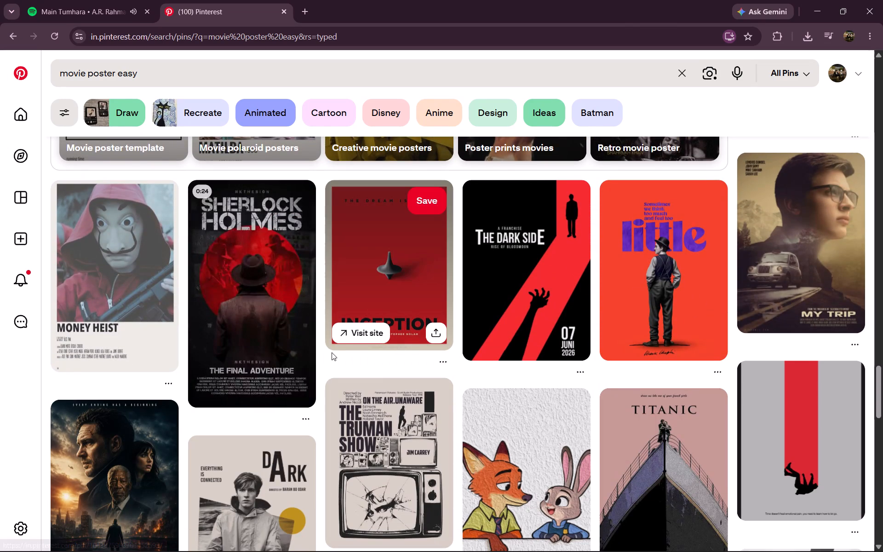
{"action": "scroll", "coordinate": [323, 359], "scroll_direction": "down", "scroll_amount": 3}
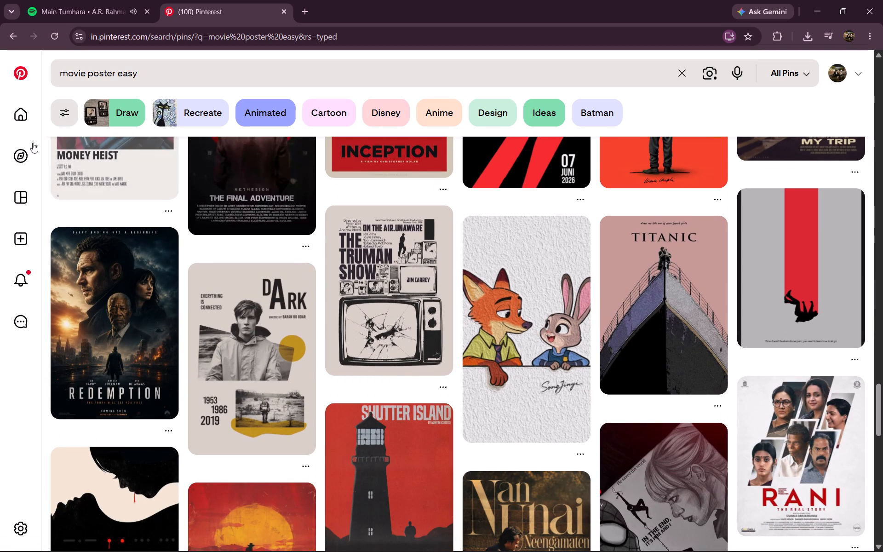
{"action": "scroll", "coordinate": [250, 317], "scroll_direction": "down", "scroll_amount": 5}
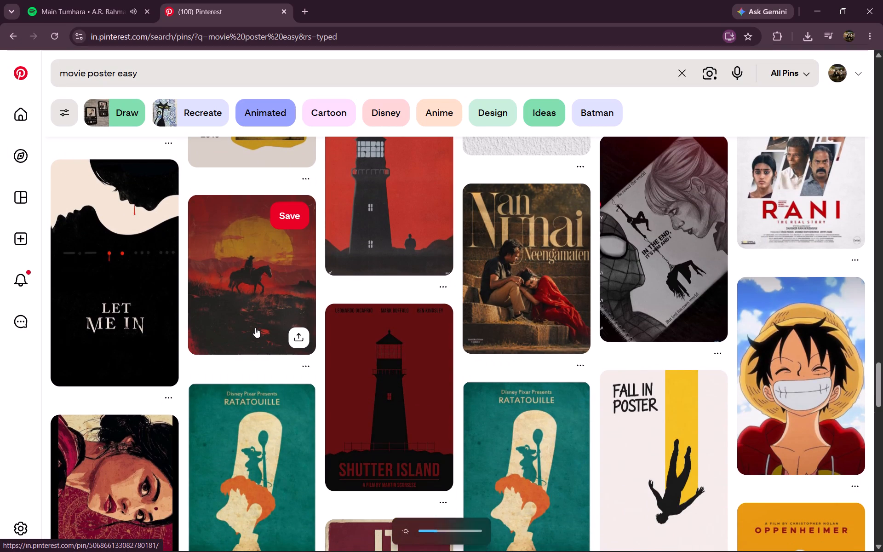
{"action": "scroll", "coordinate": [257, 328], "scroll_direction": "down", "scroll_amount": 2}
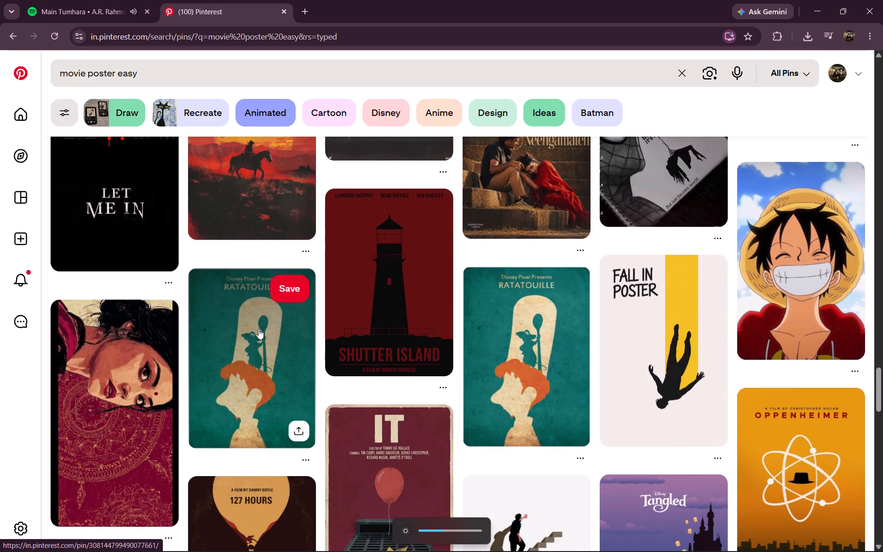
{"action": "scroll", "coordinate": [259, 332], "scroll_direction": "down", "scroll_amount": 8}
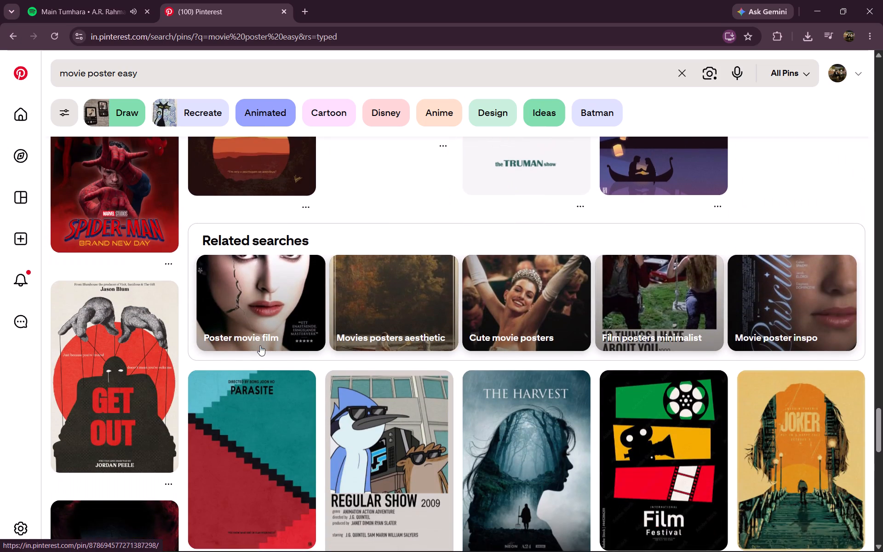
{"action": "scroll", "coordinate": [260, 345], "scroll_direction": "down", "scroll_amount": 10}
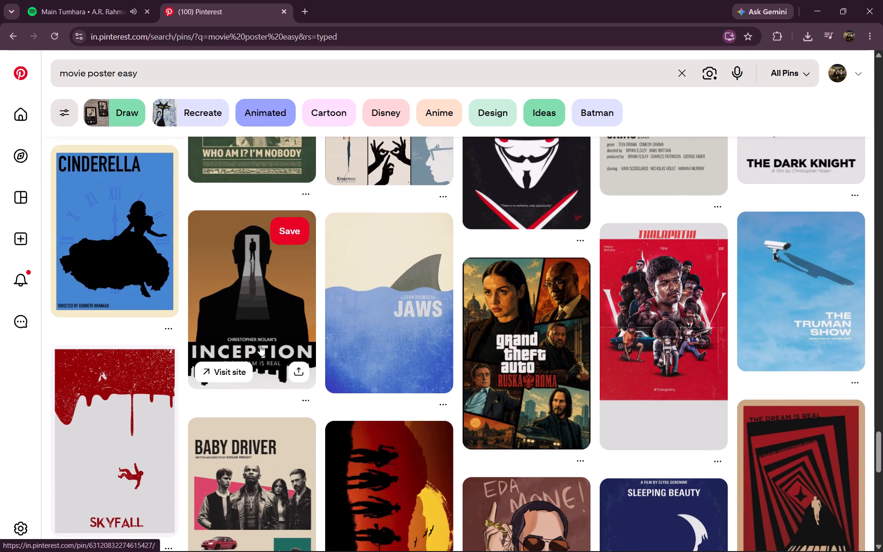
{"action": "scroll", "coordinate": [260, 345], "scroll_direction": "down", "scroll_amount": 4}
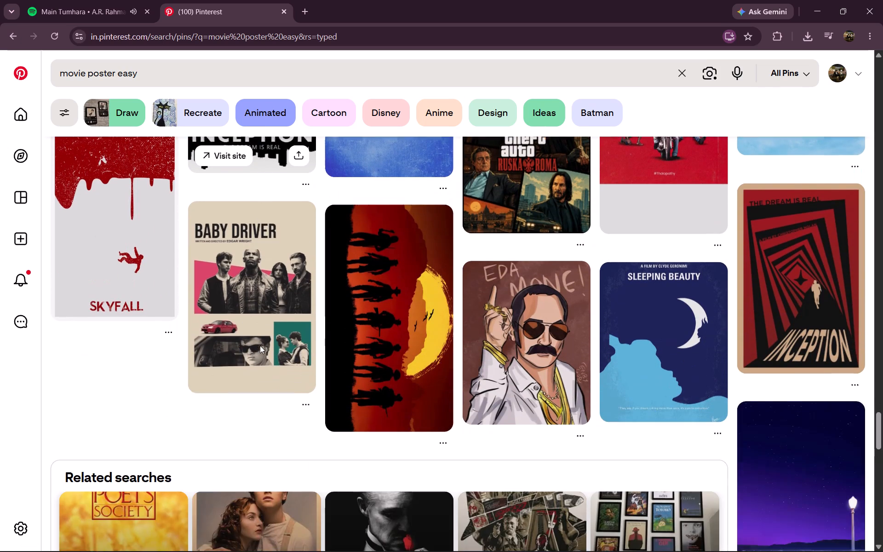
{"action": "scroll", "coordinate": [260, 345], "scroll_direction": "down", "scroll_amount": 6}
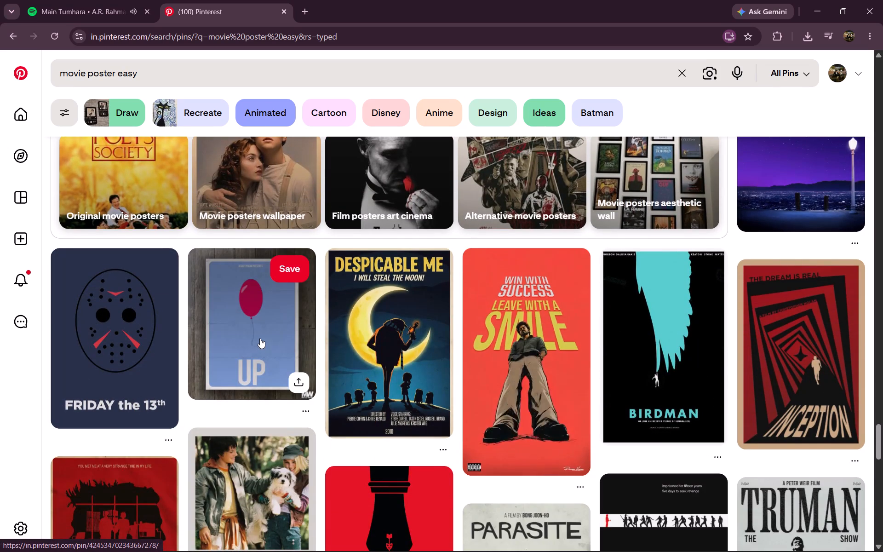
{"action": "scroll", "coordinate": [260, 339], "scroll_direction": "down", "scroll_amount": 10}
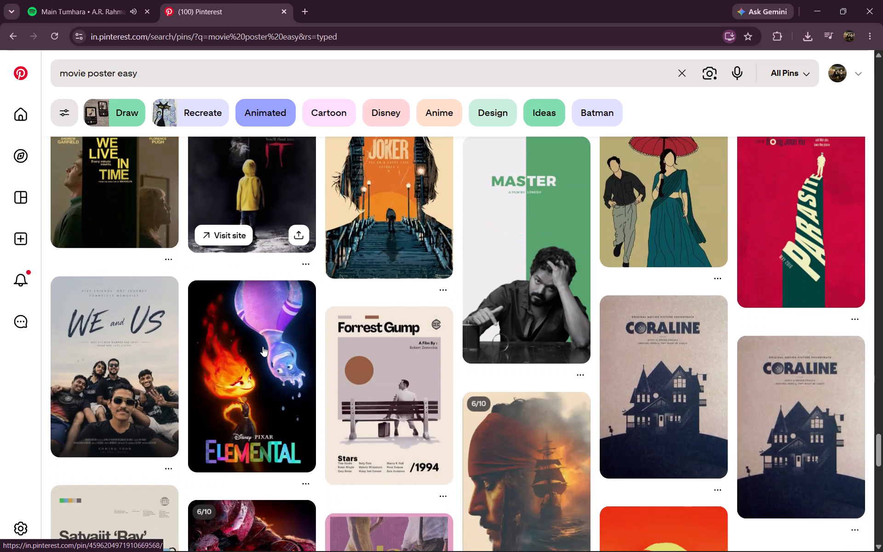
{"action": "scroll", "coordinate": [263, 347], "scroll_direction": "down", "scroll_amount": 7}
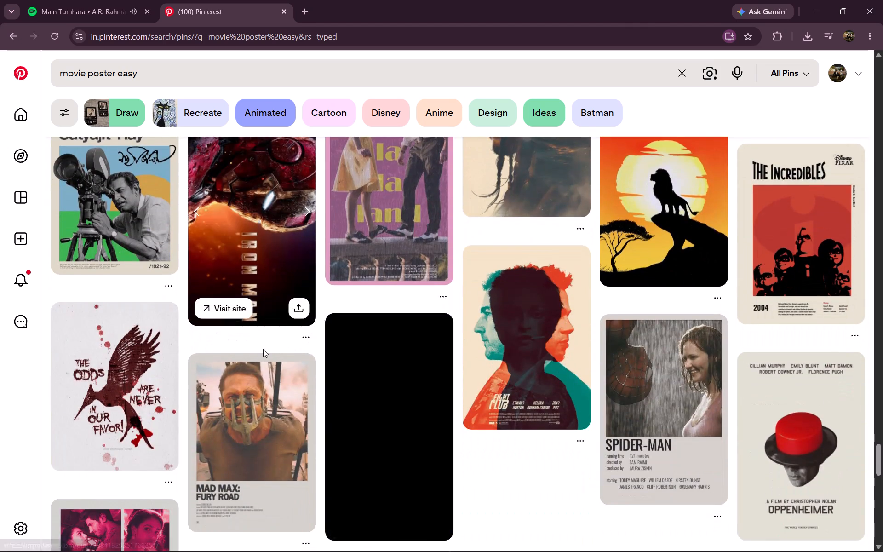
{"action": "scroll", "coordinate": [263, 349], "scroll_direction": "down", "scroll_amount": 2}
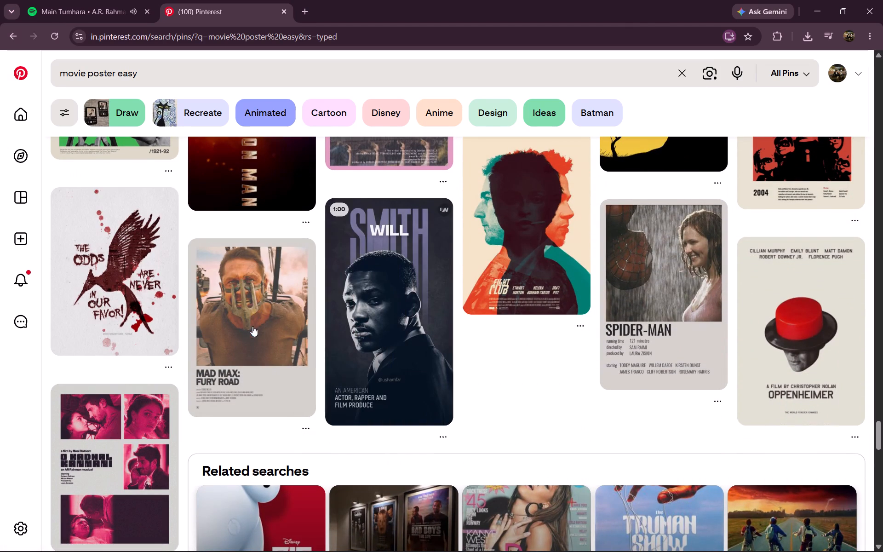
{"action": "scroll", "coordinate": [316, 305], "scroll_direction": "down", "scroll_amount": 7}
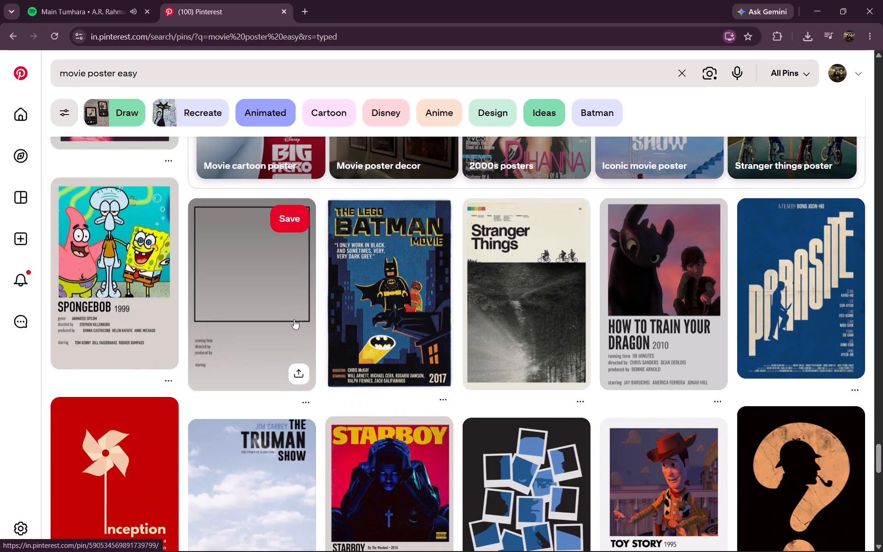
{"action": "scroll", "coordinate": [293, 319], "scroll_direction": "down", "scroll_amount": 6}
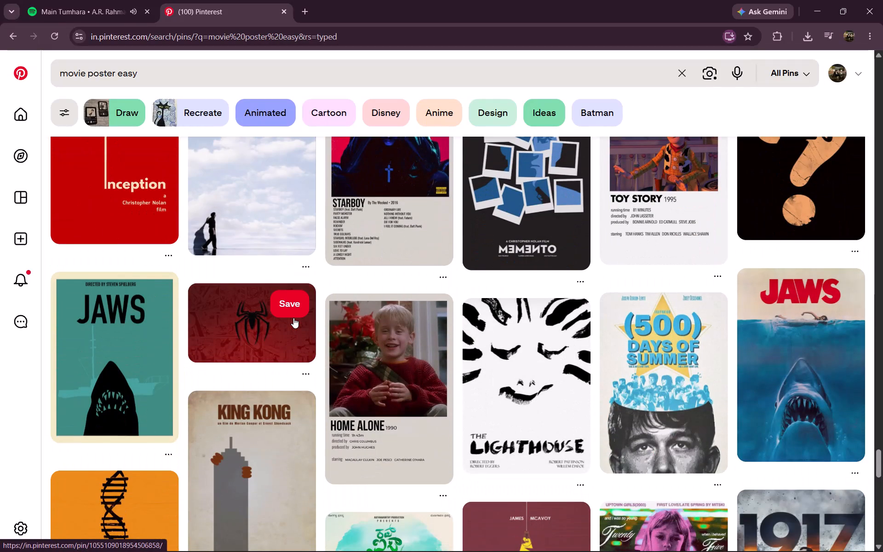
{"action": "scroll", "coordinate": [293, 317], "scroll_direction": "down", "scroll_amount": 6}
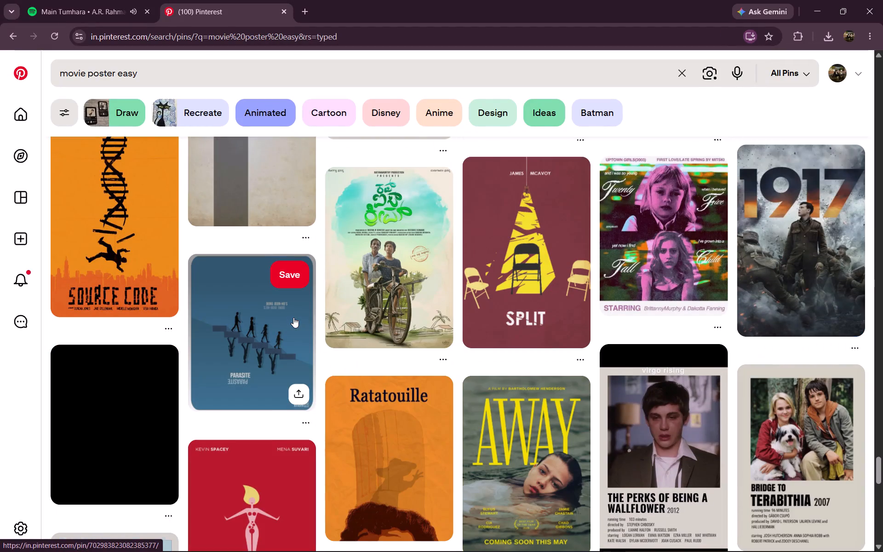
{"action": "scroll", "coordinate": [293, 317], "scroll_direction": "down", "scroll_amount": 2}
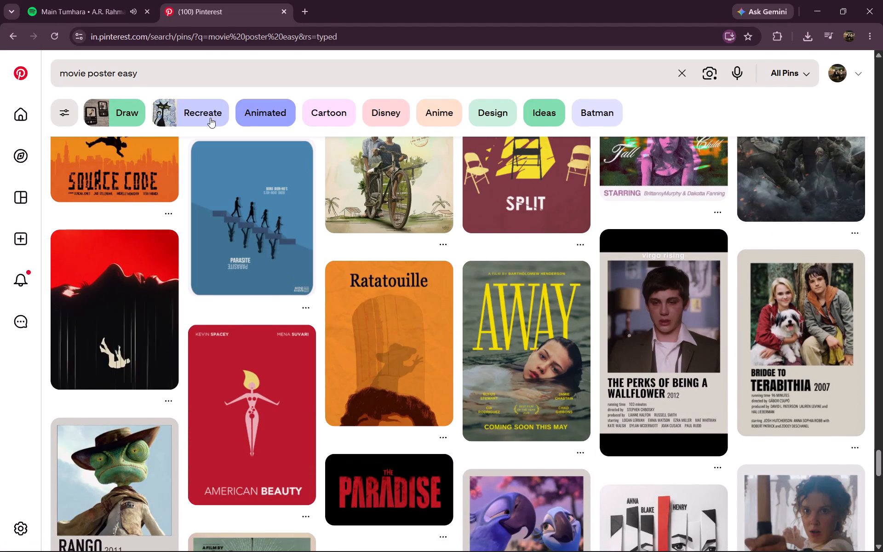
Refine the Pinterest search with the Recreate suggestion and look through the posters that are easy to recreate.
{"action": "left_click", "coordinate": [210, 118]}
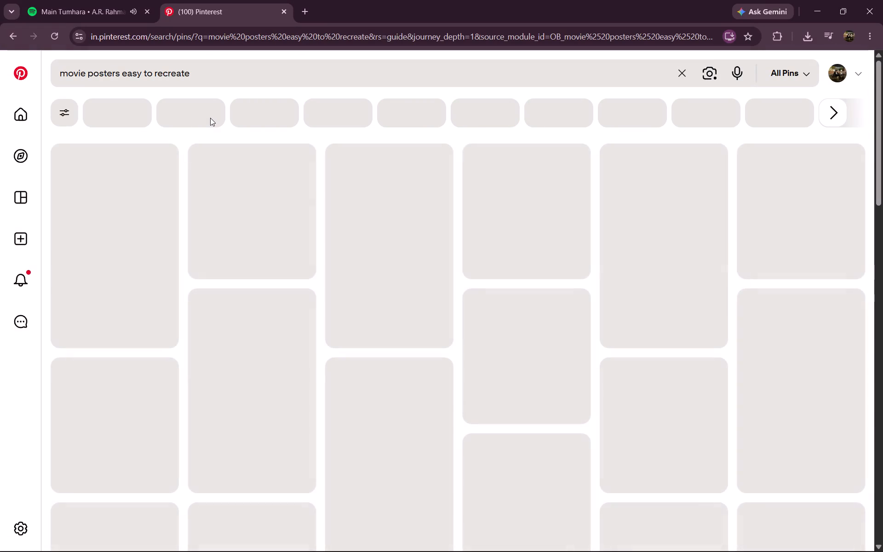
{"action": "scroll", "coordinate": [685, 303], "scroll_direction": "down", "scroll_amount": 7}
{"action": "scroll", "coordinate": [417, 305], "scroll_direction": "down", "scroll_amount": 5}
{"action": "scroll", "coordinate": [417, 305], "scroll_direction": "up", "scroll_amount": 3}
{"action": "scroll", "coordinate": [422, 306], "scroll_direction": "down", "scroll_amount": 7}
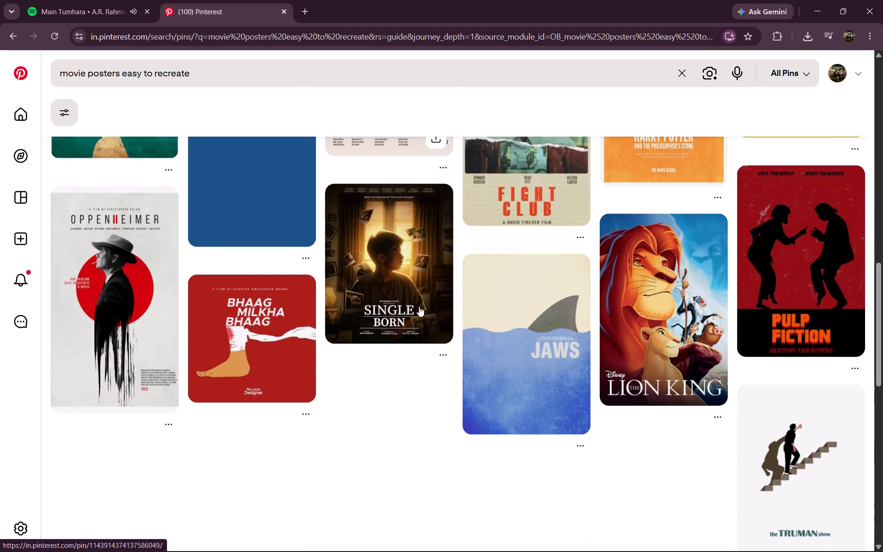
{"action": "scroll", "coordinate": [419, 300], "scroll_direction": "down", "scroll_amount": 6}
Open a new tab and search Google Images for "movie poster".
{"action": "left_click", "coordinate": [307, 17]}
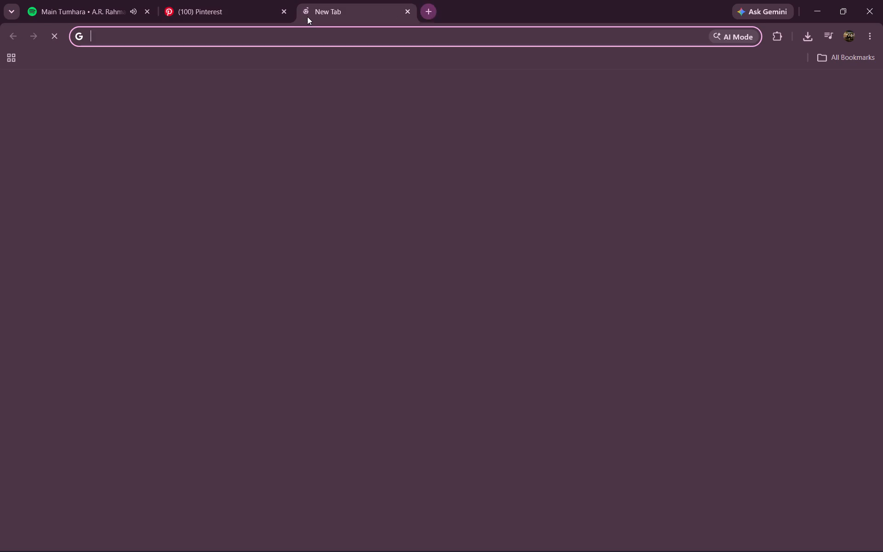
{"action": "type", "text": "movie"}
{"action": "key", "text": "space"}
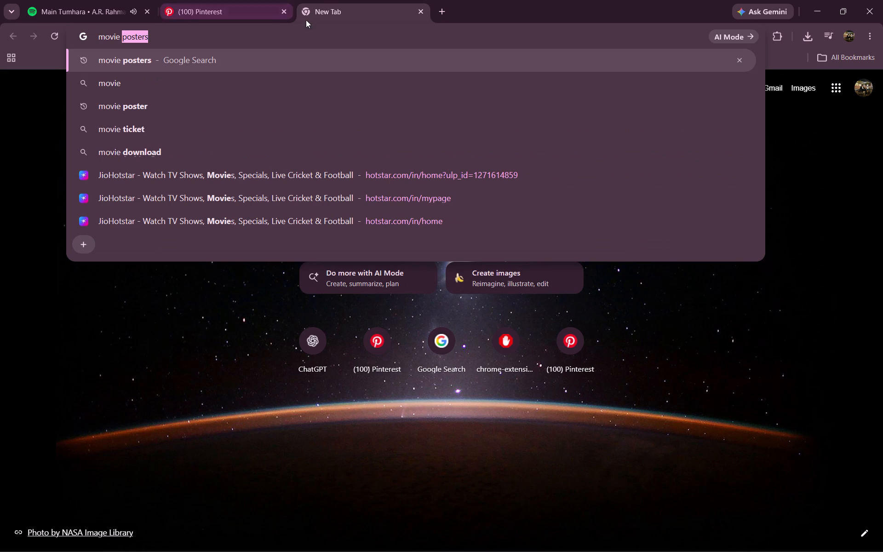
{"action": "left_click", "coordinate": [160, 97]}
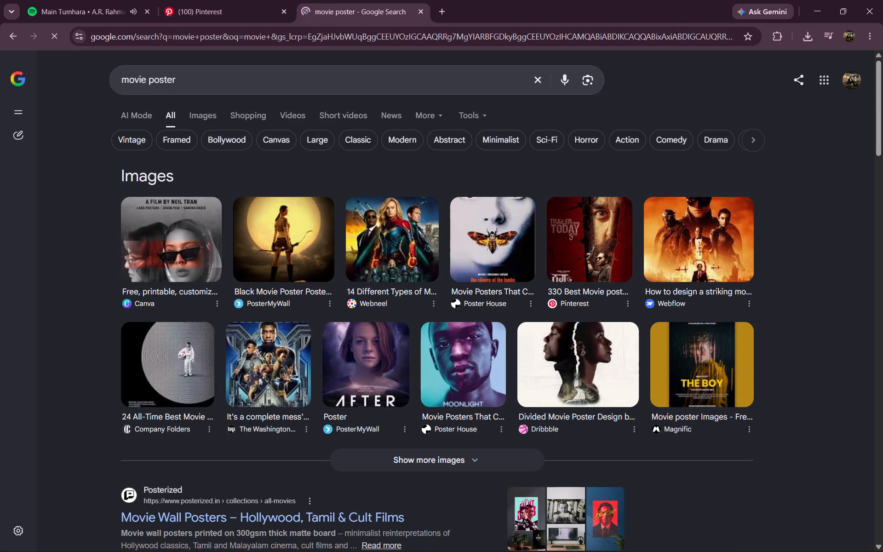
{"action": "left_click", "coordinate": [195, 107]}
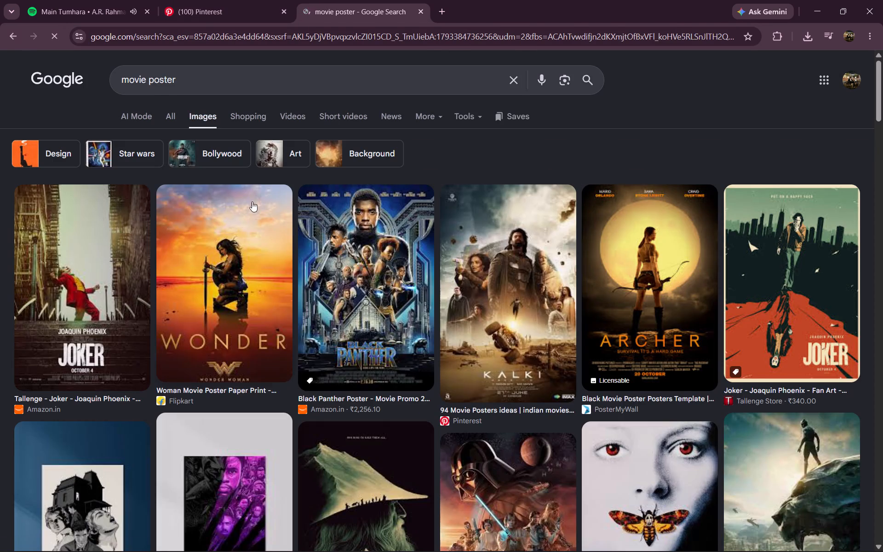
Examine the Google Images movie posters for a design suitable as a reference.
{"action": "scroll", "coordinate": [333, 222], "scroll_direction": "down", "scroll_amount": 5}
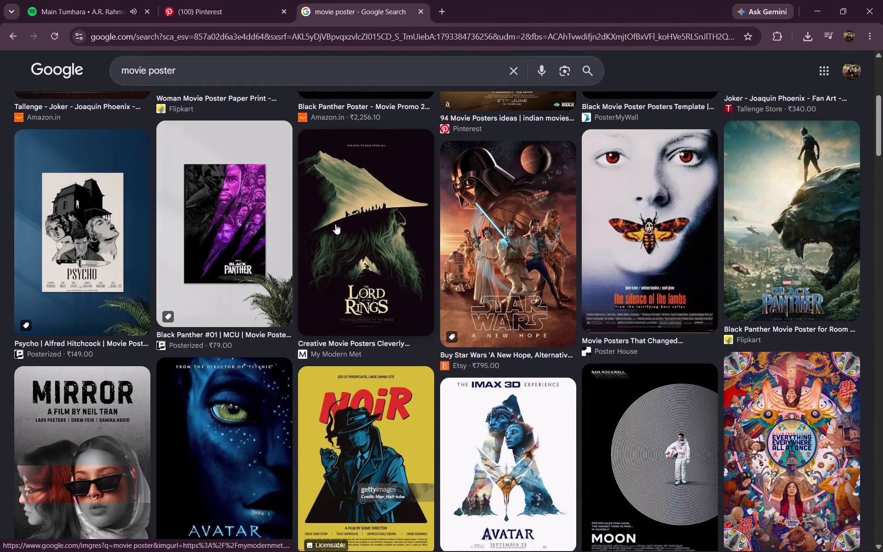
{"action": "scroll", "coordinate": [335, 224], "scroll_direction": "down", "scroll_amount": 3}
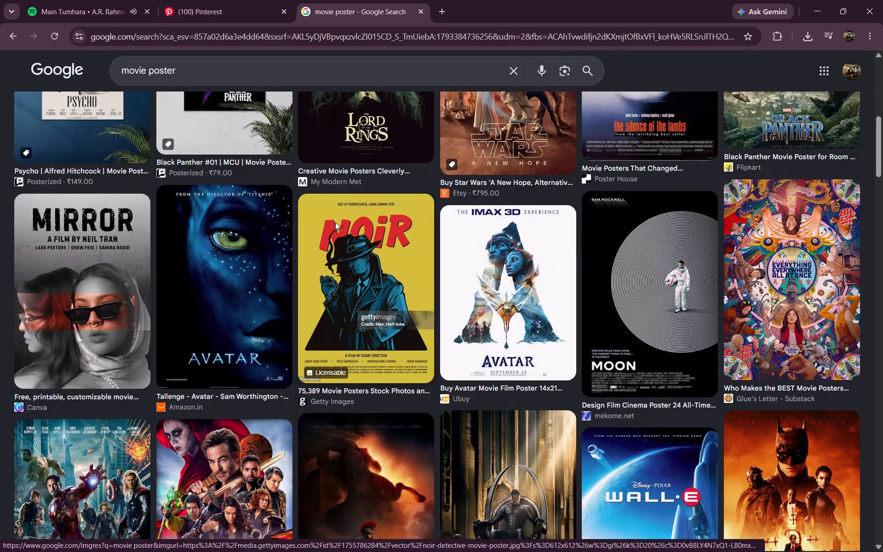
{"action": "scroll", "coordinate": [335, 222], "scroll_direction": "down", "scroll_amount": 15}
{"action": "scroll", "coordinate": [336, 219], "scroll_direction": "down", "scroll_amount": 6}
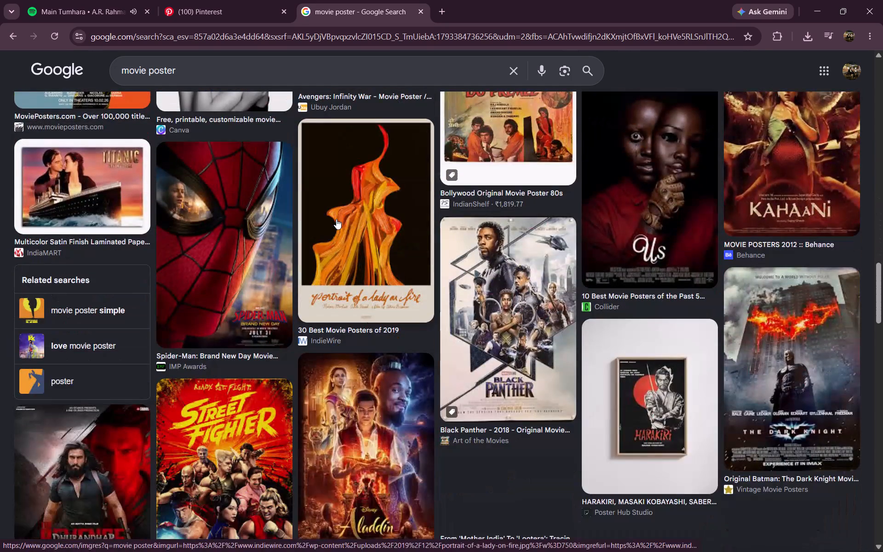
{"action": "scroll", "coordinate": [336, 219], "scroll_direction": "down", "scroll_amount": 14}
{"action": "scroll", "coordinate": [337, 220], "scroll_direction": "up", "scroll_amount": 2}
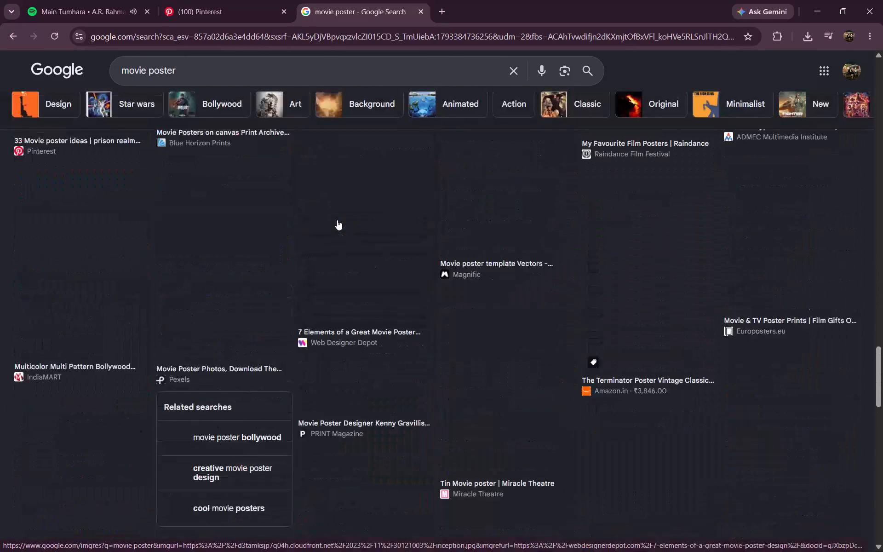
{"action": "scroll", "coordinate": [337, 220], "scroll_direction": "down", "scroll_amount": 4}
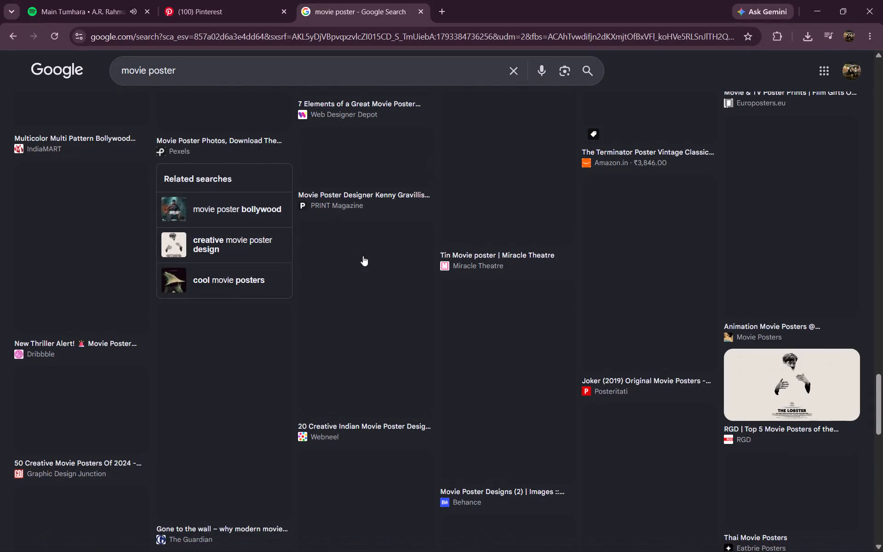
{"action": "scroll", "coordinate": [364, 243], "scroll_direction": "up", "scroll_amount": 5}
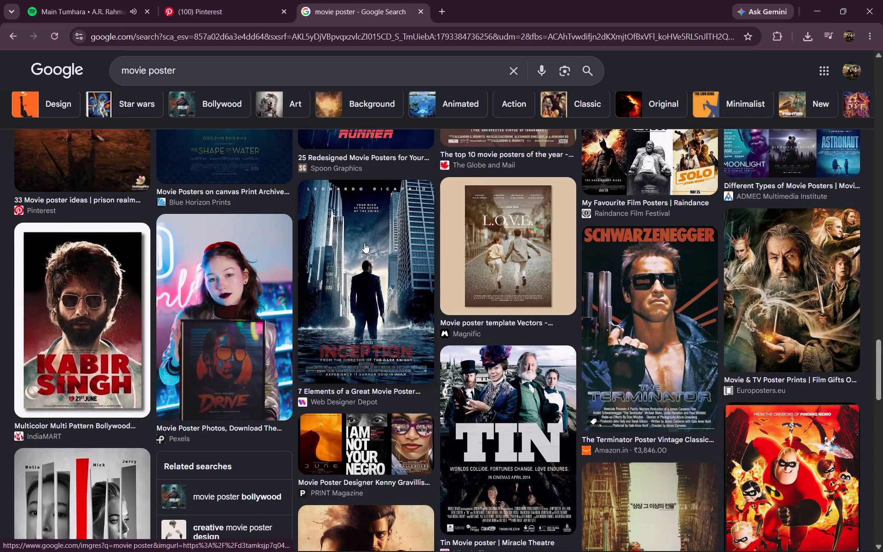
{"action": "scroll", "coordinate": [364, 243], "scroll_direction": "down", "scroll_amount": 8}
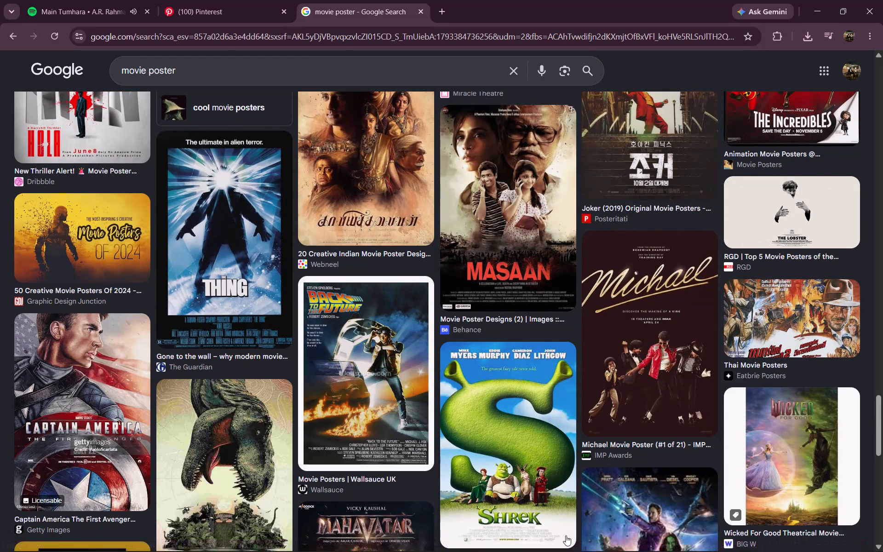
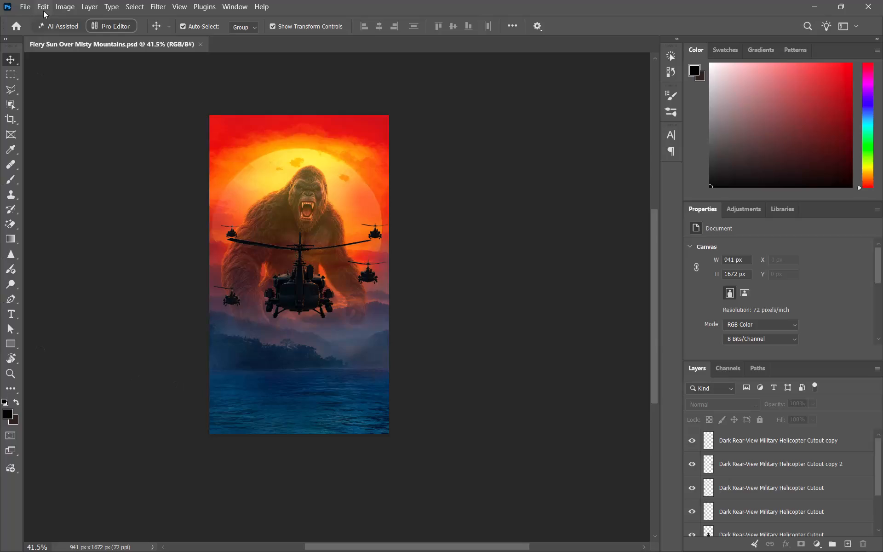
Close the Fiery Sun Over Misty Mountains.psd document.
{"action": "left_click", "coordinate": [126, 172]}
{"action": "left_click", "coordinate": [199, 43]}
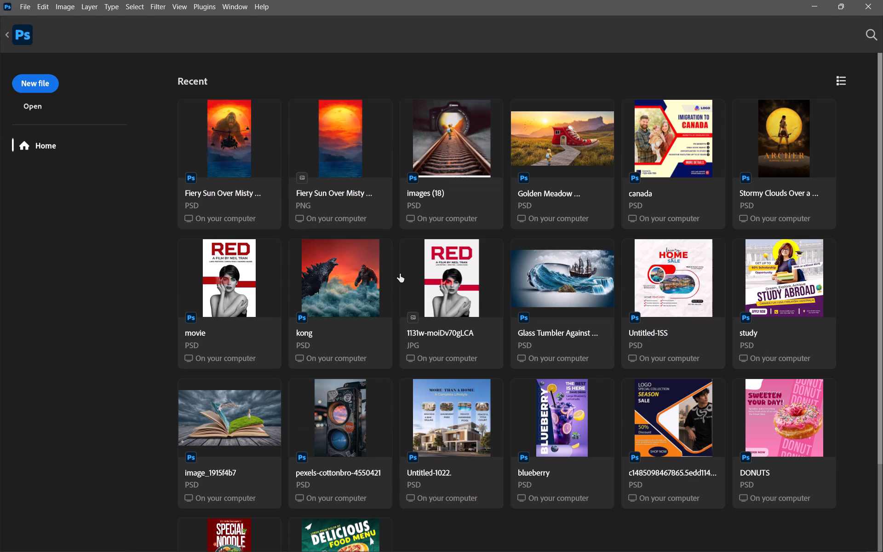
{"action": "key", "text": "Tab"}
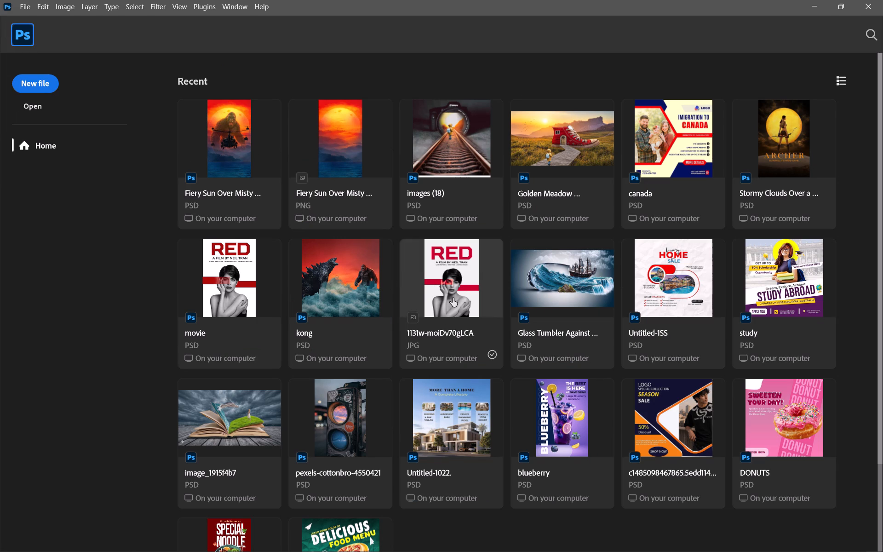
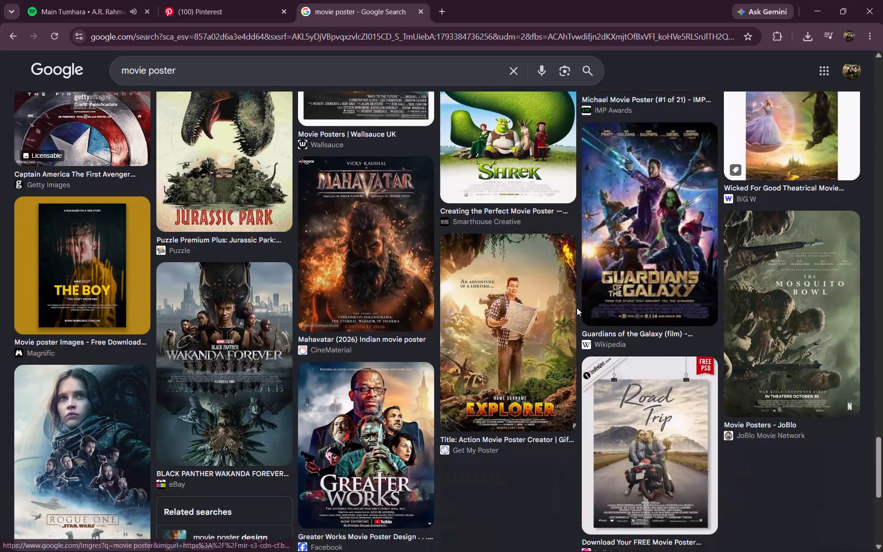
Browse the movie poster image results for a simple poster to use as a design reference.
{"action": "scroll", "coordinate": [548, 294], "scroll_direction": "down", "scroll_amount": 4}
{"action": "scroll", "coordinate": [491, 295], "scroll_direction": "down", "scroll_amount": 5}
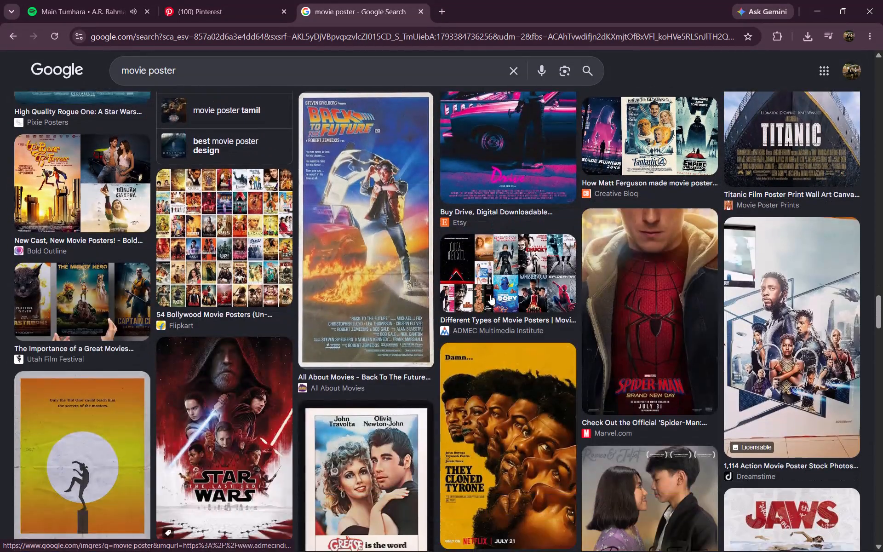
{"action": "scroll", "coordinate": [490, 295], "scroll_direction": "down", "scroll_amount": 12}
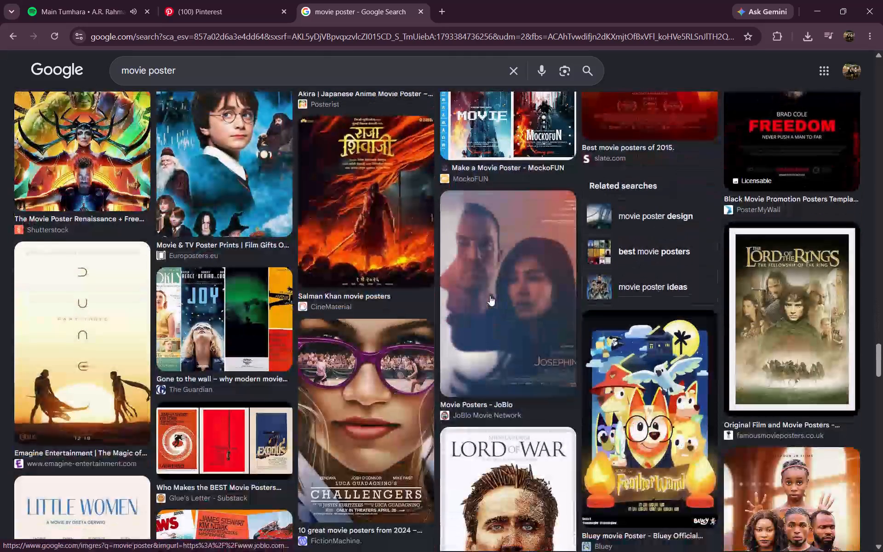
{"action": "scroll", "coordinate": [490, 296], "scroll_direction": "down", "scroll_amount": 10}
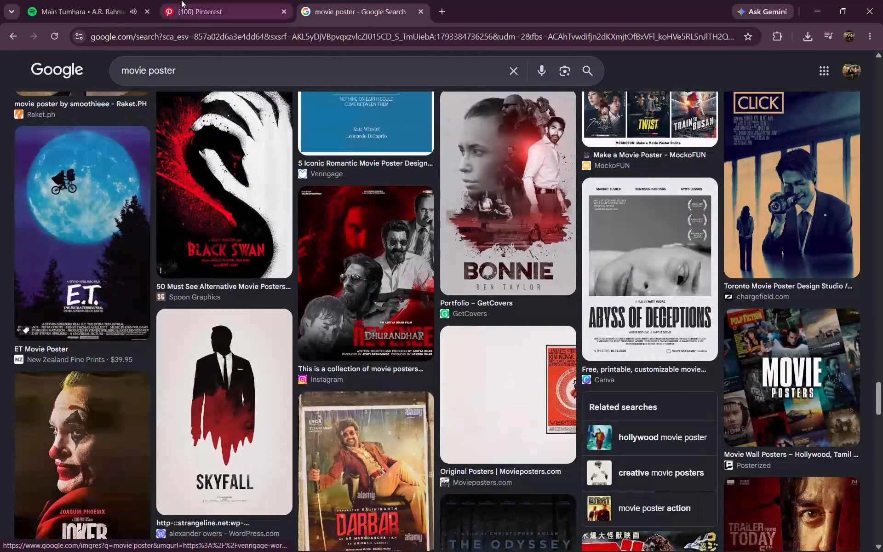
Search Google Images for "immigration social media banner" in a new tab.
{"action": "left_click", "coordinate": [445, 11]}
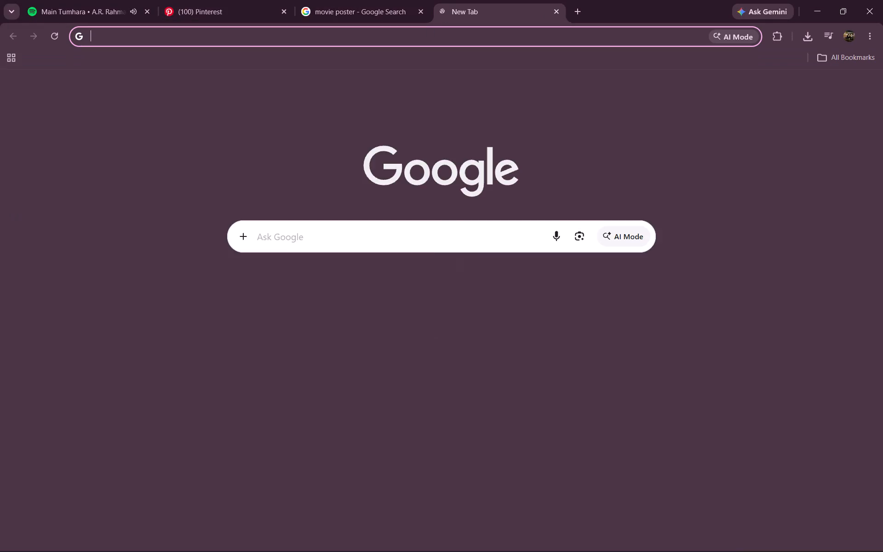
{"action": "left_click", "coordinate": [332, 40]}
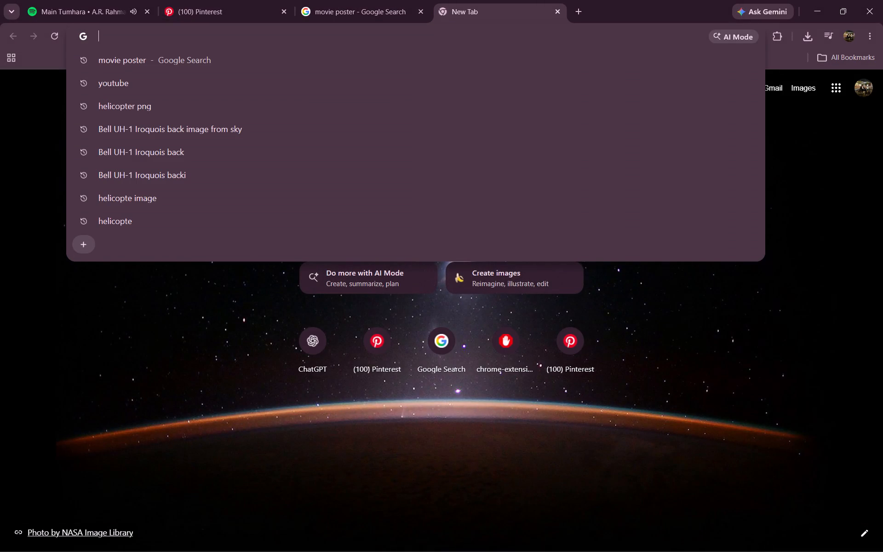
{"action": "type", "text": "ir"}
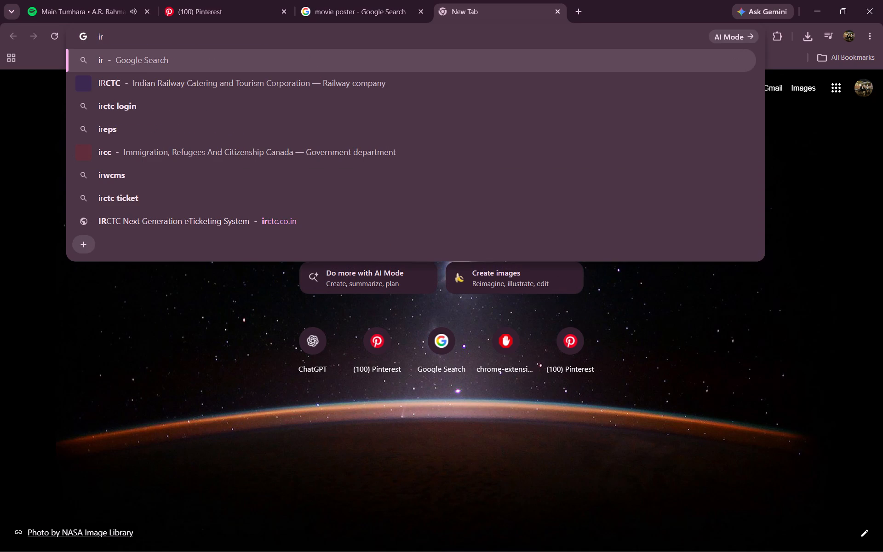
{"action": "key", "text": "BackSpace"}
{"action": "key", "text": "BackSpace"}
{"action": "key", "text": "BackSpace"}
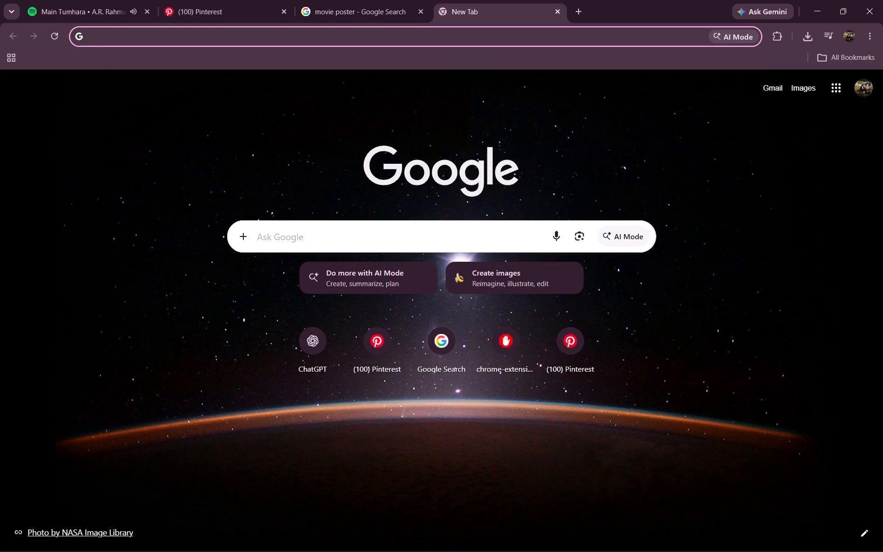
{"action": "key", "text": "i"}
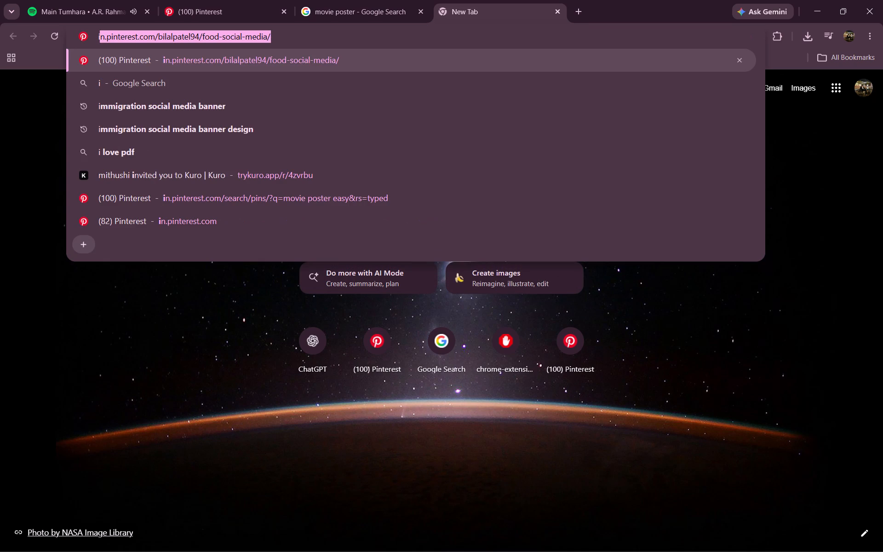
{"action": "key", "text": "Down"}
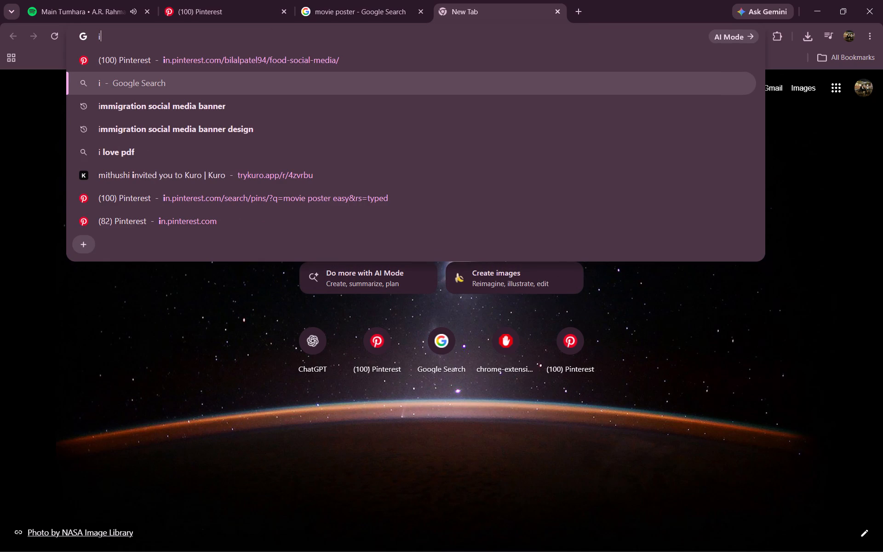
{"action": "key", "text": "Down"}
{"action": "key", "text": "Return"}
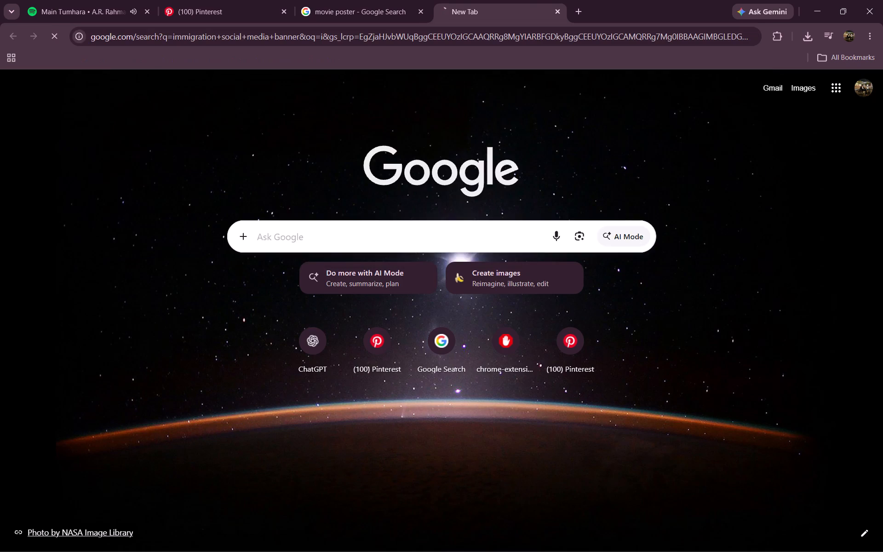
{"action": "left_click", "coordinate": [202, 118]}
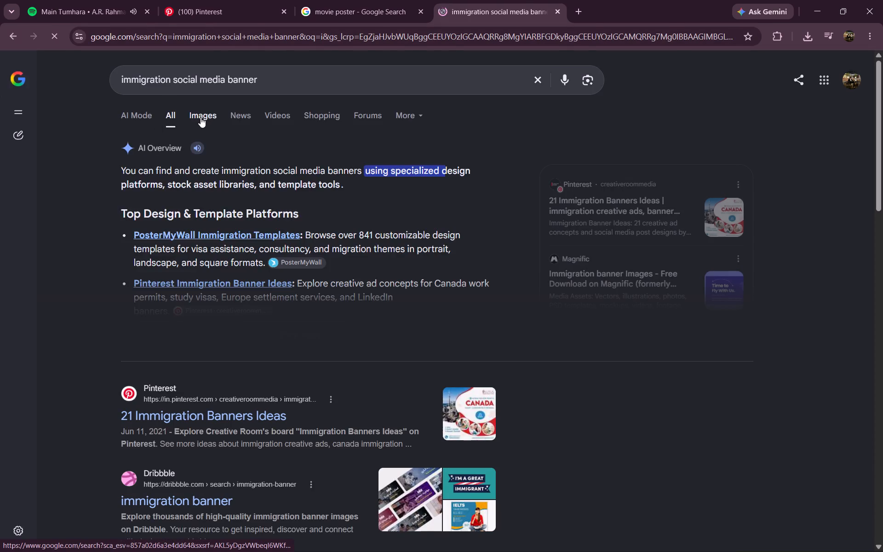
Look through the immigration social media banner image results for a suitable reference design.
{"action": "scroll", "coordinate": [311, 299], "scroll_direction": "down", "scroll_amount": 1}
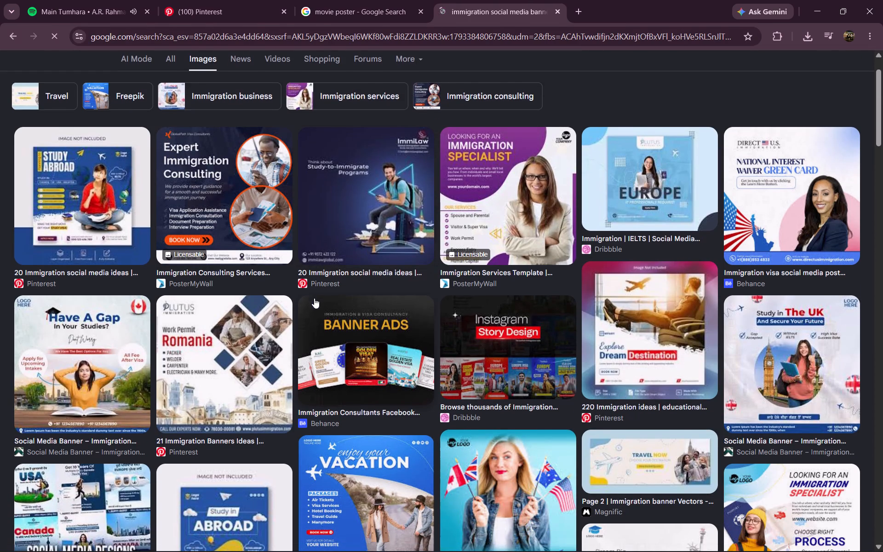
{"action": "scroll", "coordinate": [315, 298], "scroll_direction": "down", "scroll_amount": 9}
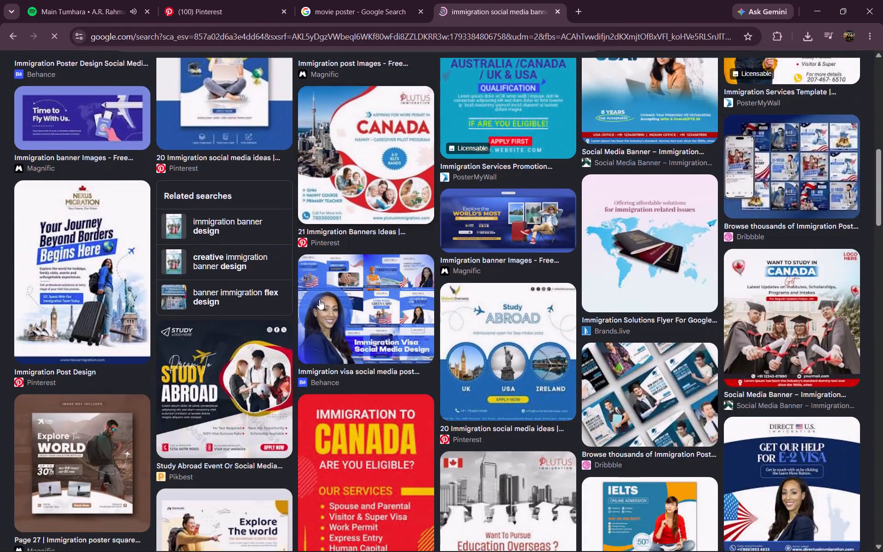
{"action": "scroll", "coordinate": [319, 299], "scroll_direction": "down", "scroll_amount": 10}
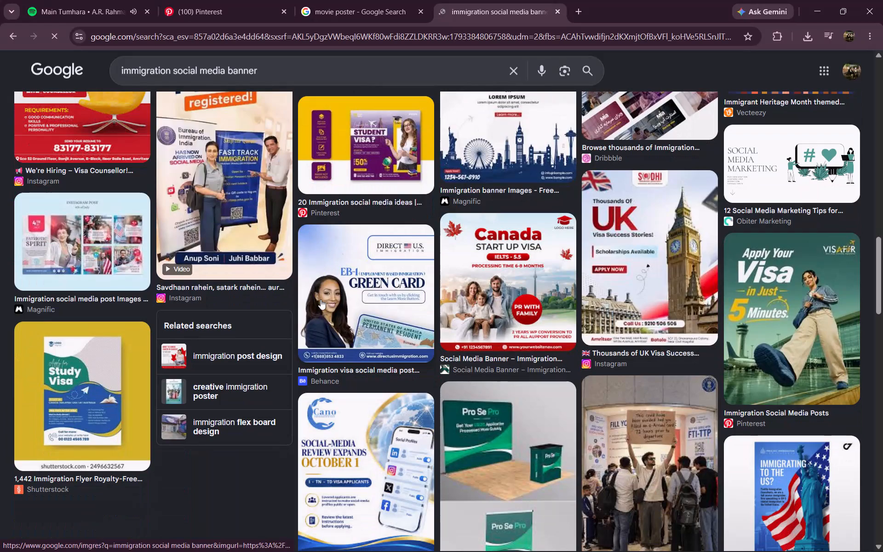
{"action": "scroll", "coordinate": [322, 299], "scroll_direction": "down", "scroll_amount": 5}
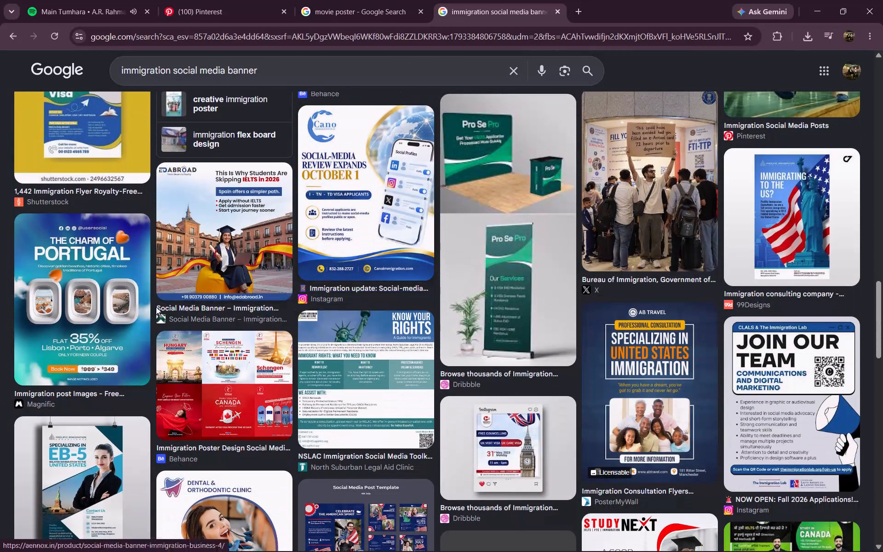
{"action": "scroll", "coordinate": [160, 307], "scroll_direction": "down", "scroll_amount": 12}
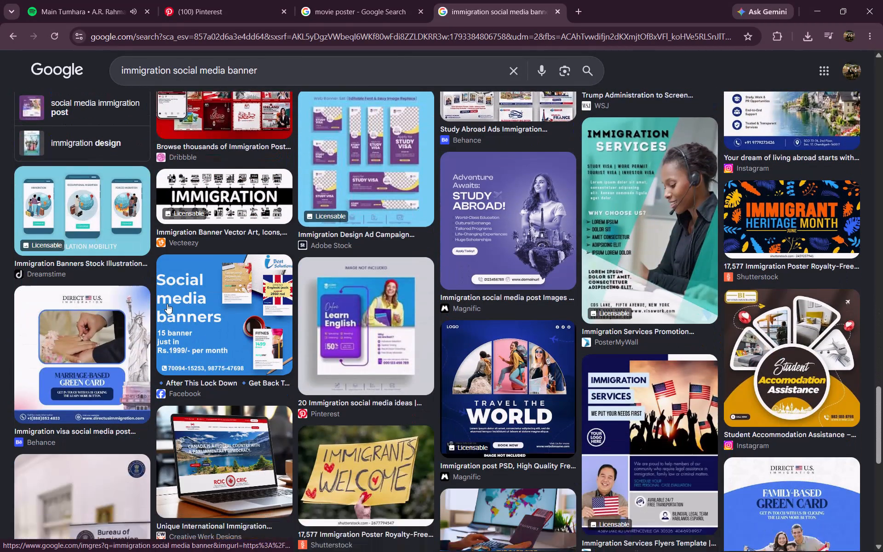
{"action": "scroll", "coordinate": [167, 304], "scroll_direction": "down", "scroll_amount": 11}
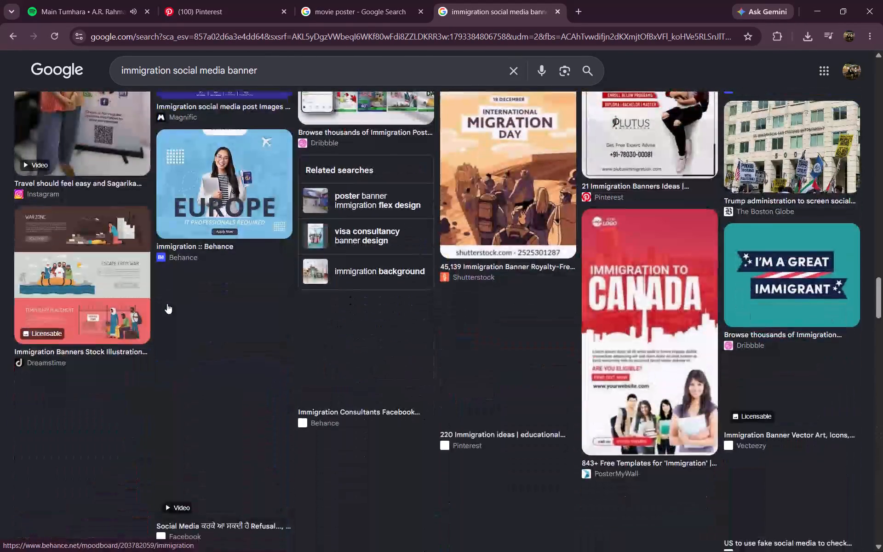
{"action": "scroll", "coordinate": [167, 304], "scroll_direction": "down", "scroll_amount": 3}
Return to the all-results view of the search and open Pinterest's "21 Immigration Banners Ideas" result.
{"action": "scroll", "coordinate": [169, 302], "scroll_direction": "up", "scroll_amount": 14}
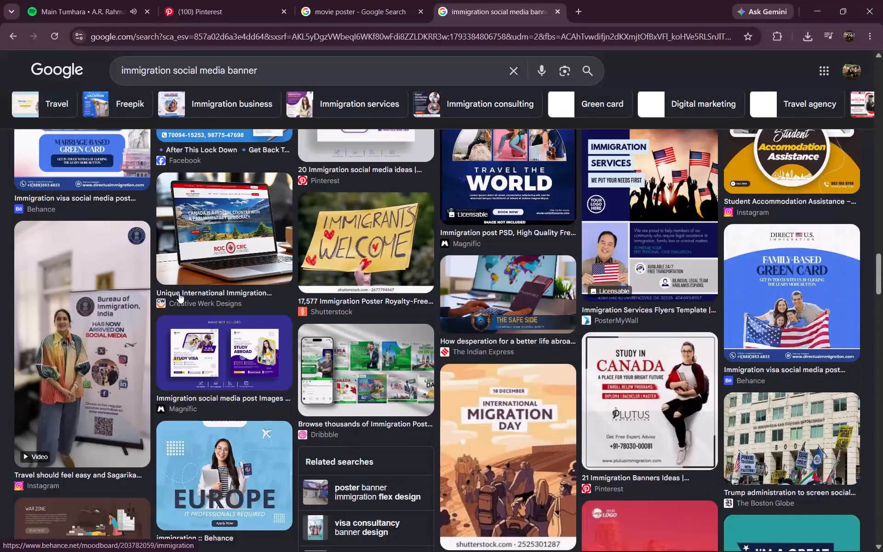
{"action": "scroll", "coordinate": [179, 293], "scroll_direction": "up", "scroll_amount": 3}
{"action": "left_click", "coordinate": [304, 62]}
{"action": "scroll", "coordinate": [258, 178], "scroll_direction": "up", "scroll_amount": 20}
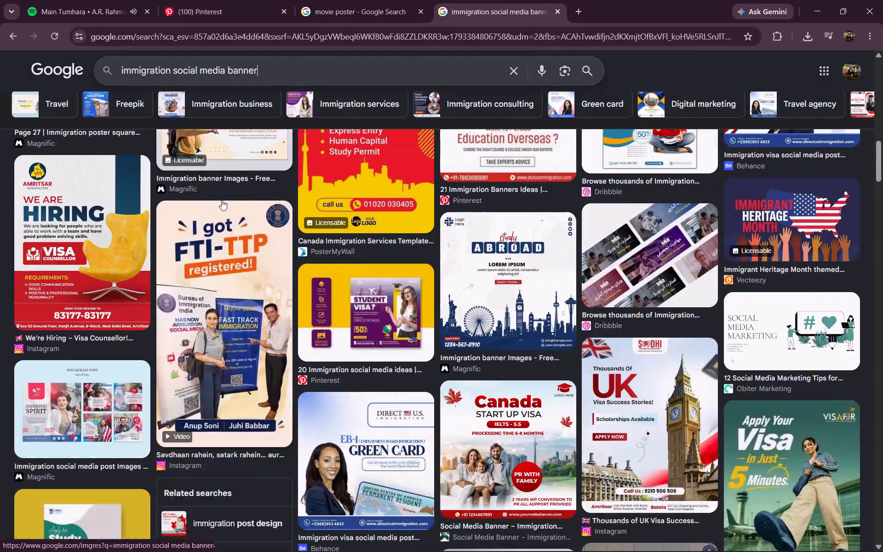
{"action": "scroll", "coordinate": [222, 200], "scroll_direction": "up", "scroll_amount": 20}
{"action": "scroll", "coordinate": [222, 200], "scroll_direction": "up", "scroll_amount": 10}
{"action": "left_click", "coordinate": [166, 112]}
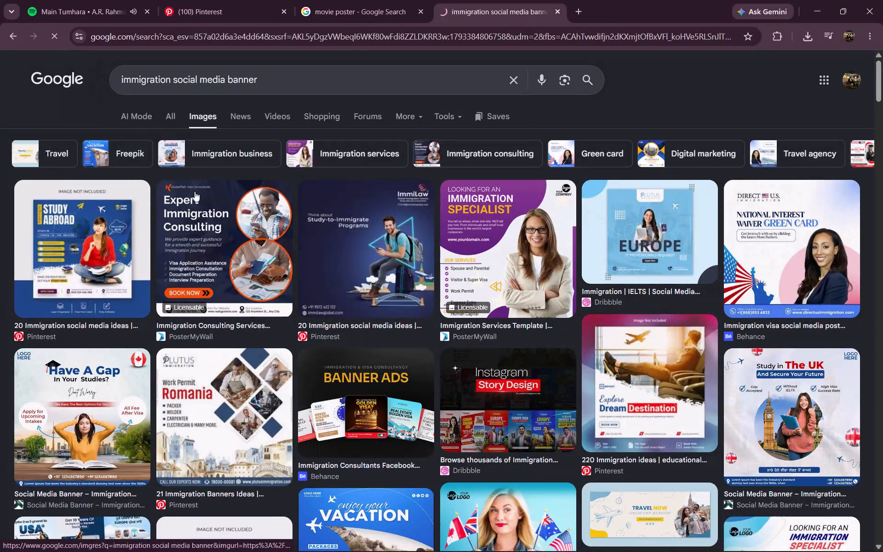
{"action": "scroll", "coordinate": [174, 347], "scroll_direction": "down", "scroll_amount": 3}
{"action": "left_click", "coordinate": [170, 238]}
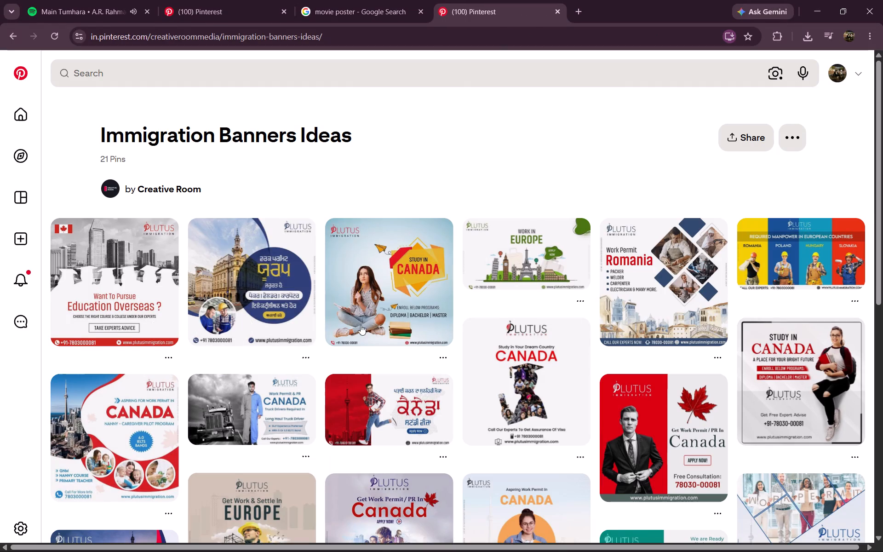
Open the Canada nanny-caregiver work permit pin from the board and download its image.
{"action": "scroll", "coordinate": [436, 333], "scroll_direction": "down", "scroll_amount": 3}
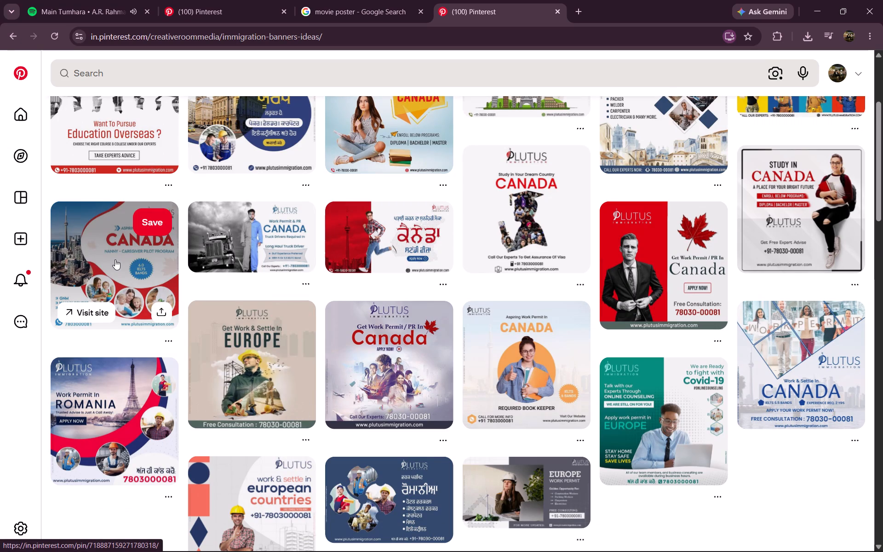
{"action": "left_click", "coordinate": [115, 259]}
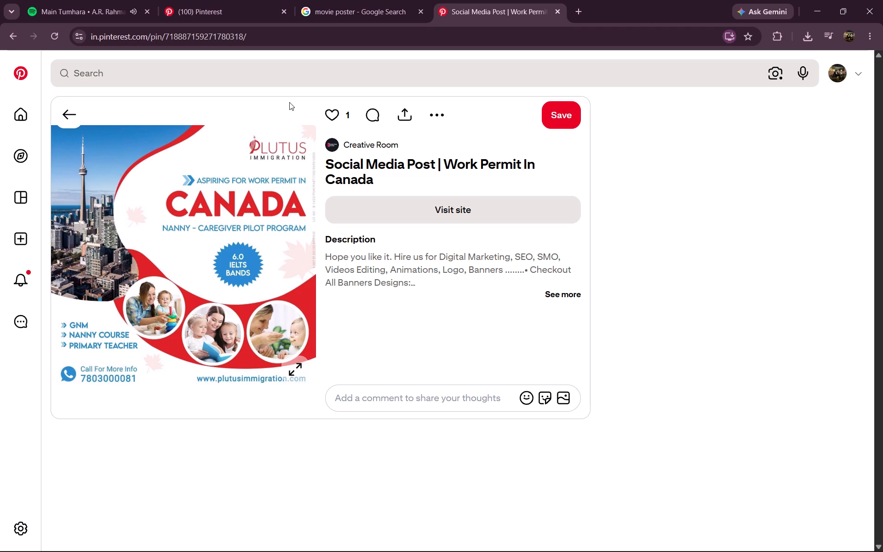
{"action": "left_click", "coordinate": [428, 112]}
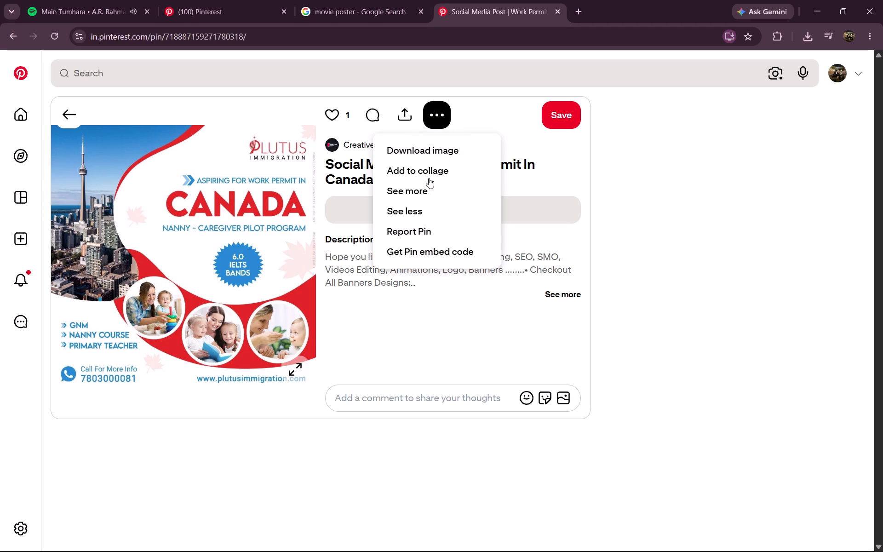
{"action": "left_click", "coordinate": [425, 157]}
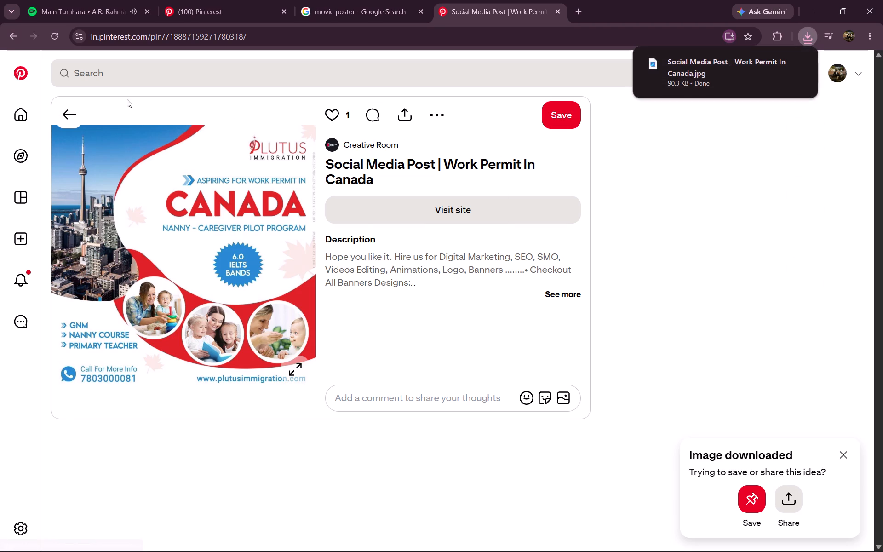
Go back to the Immigration Banners Ideas board, examine its remaining pins and suggested ideas, and close its tab.
{"action": "left_click", "coordinate": [75, 120]}
{"action": "scroll", "coordinate": [185, 227], "scroll_direction": "down", "scroll_amount": 3}
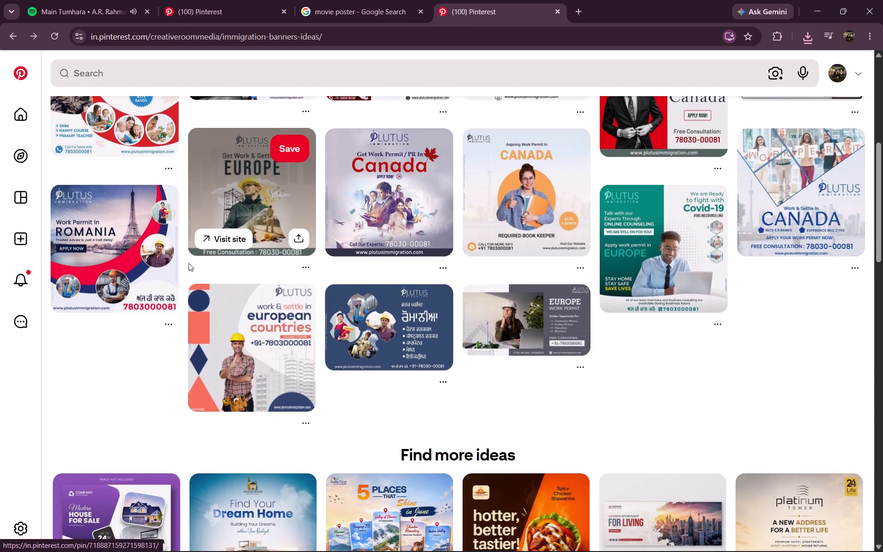
{"action": "scroll", "coordinate": [193, 264], "scroll_direction": "down", "scroll_amount": 10}
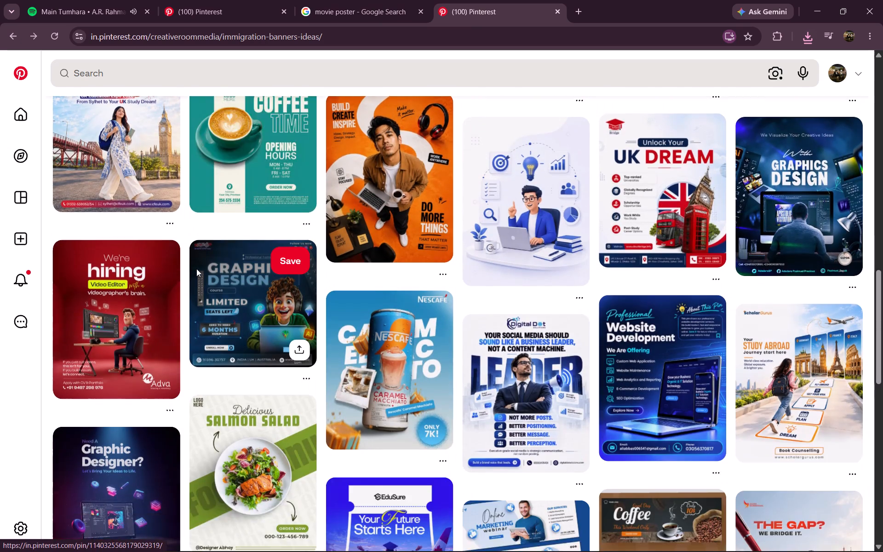
{"action": "scroll", "coordinate": [196, 269], "scroll_direction": "down", "scroll_amount": 3}
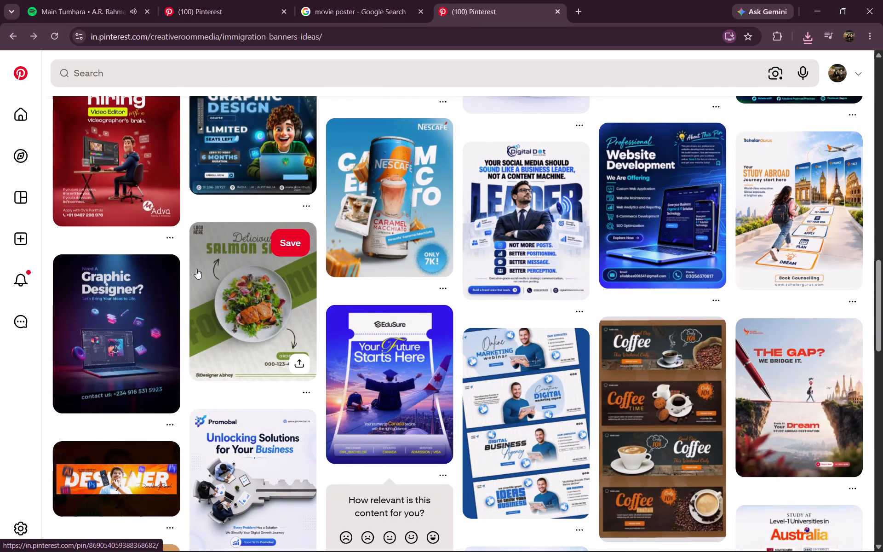
{"action": "scroll", "coordinate": [248, 259], "scroll_direction": "down", "scroll_amount": 9}
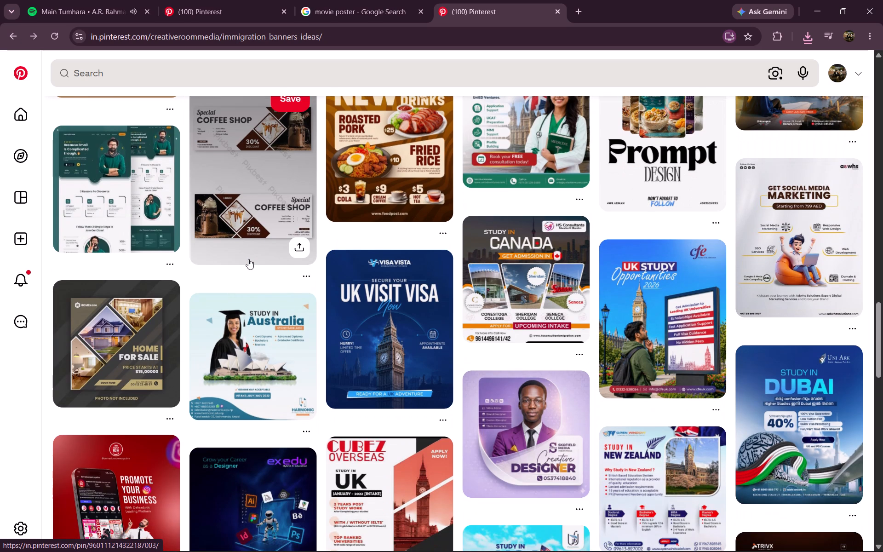
{"action": "middle_click", "coordinate": [521, 0]}
Return to the movie poster image results and look through them for a suitable reference design.
{"action": "scroll", "coordinate": [520, 0], "scroll_direction": "up", "scroll_amount": 1}
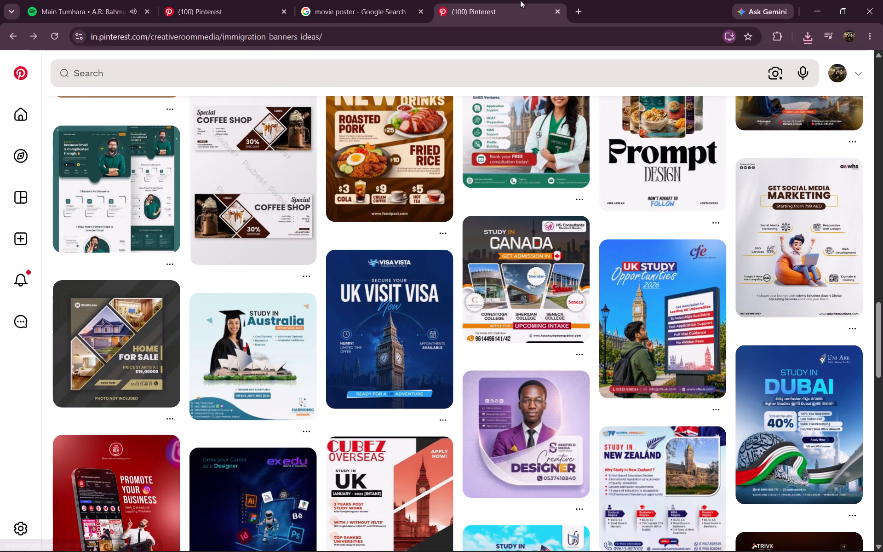
{"action": "scroll", "coordinate": [458, 208], "scroll_direction": "down", "scroll_amount": 7}
{"action": "scroll", "coordinate": [468, 280], "scroll_direction": "down", "scroll_amount": 8}
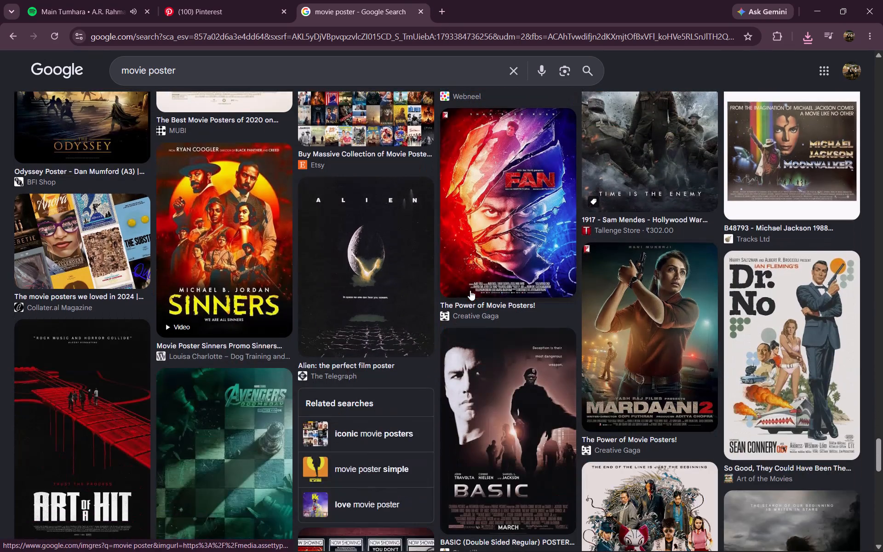
{"action": "scroll", "coordinate": [469, 293], "scroll_direction": "down", "scroll_amount": 7}
{"action": "scroll", "coordinate": [307, 300], "scroll_direction": "down", "scroll_amount": 3}
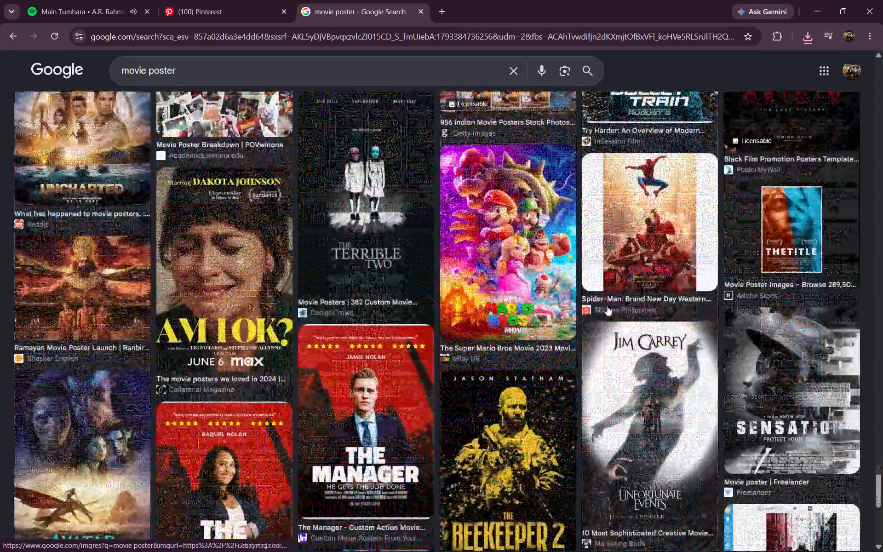
{"action": "scroll", "coordinate": [573, 346], "scroll_direction": "down", "scroll_amount": 1}
{"action": "scroll", "coordinate": [370, 353], "scroll_direction": "down", "scroll_amount": 1}
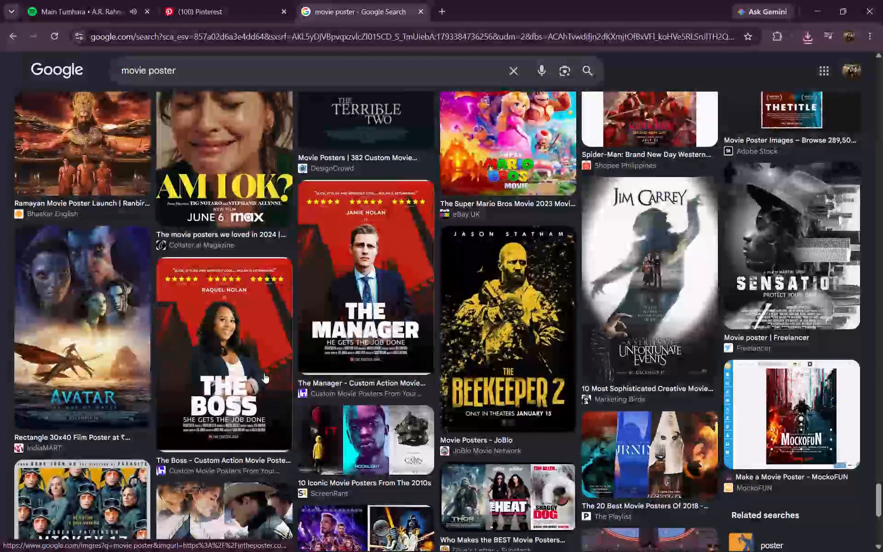
{"action": "scroll", "coordinate": [264, 373], "scroll_direction": "down", "scroll_amount": 8}
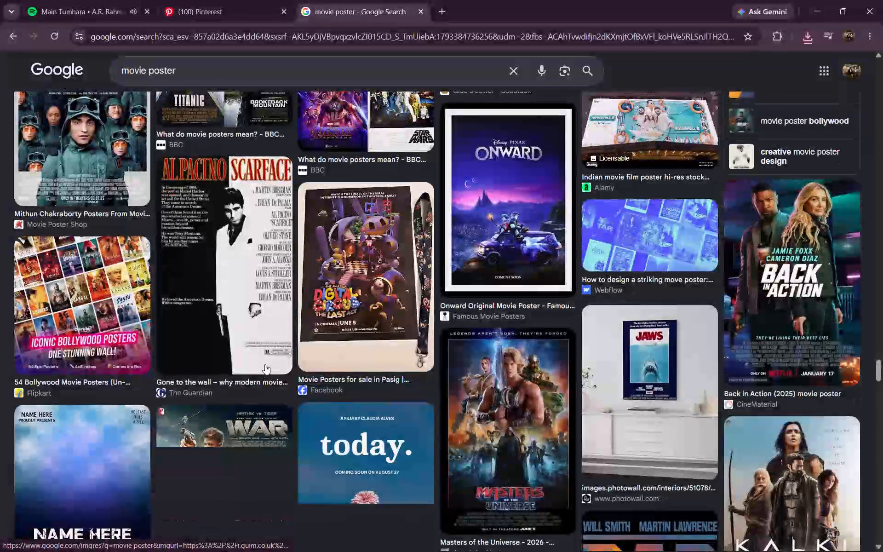
{"action": "scroll", "coordinate": [265, 364], "scroll_direction": "down", "scroll_amount": 14}
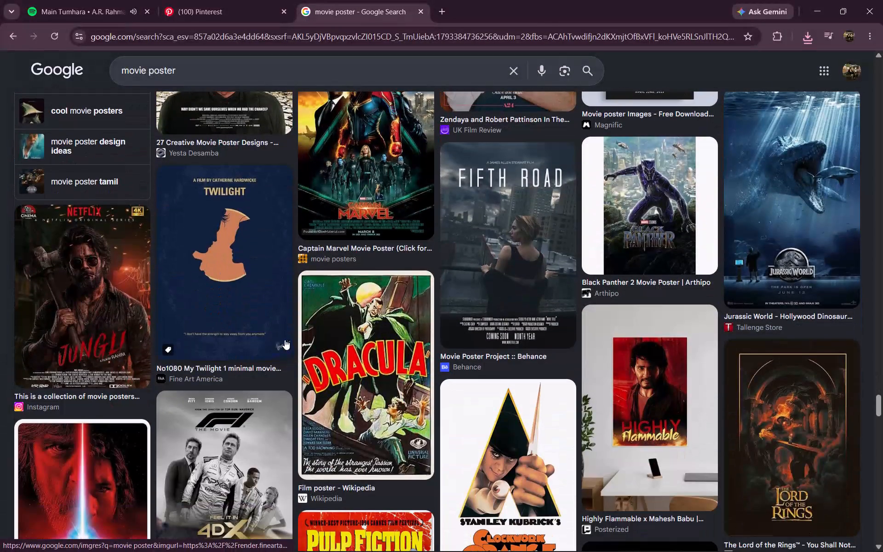
{"action": "scroll", "coordinate": [294, 335], "scroll_direction": "down", "scroll_amount": 2}
{"action": "scroll", "coordinate": [298, 333], "scroll_direction": "up", "scroll_amount": 3}
{"action": "scroll", "coordinate": [298, 333], "scroll_direction": "down", "scroll_amount": 7}
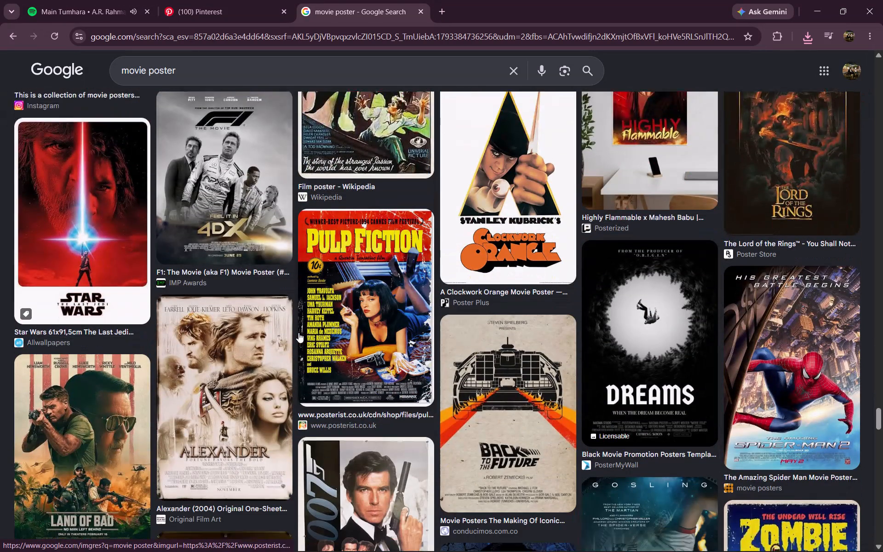
{"action": "scroll", "coordinate": [298, 333], "scroll_direction": "down", "scroll_amount": 5}
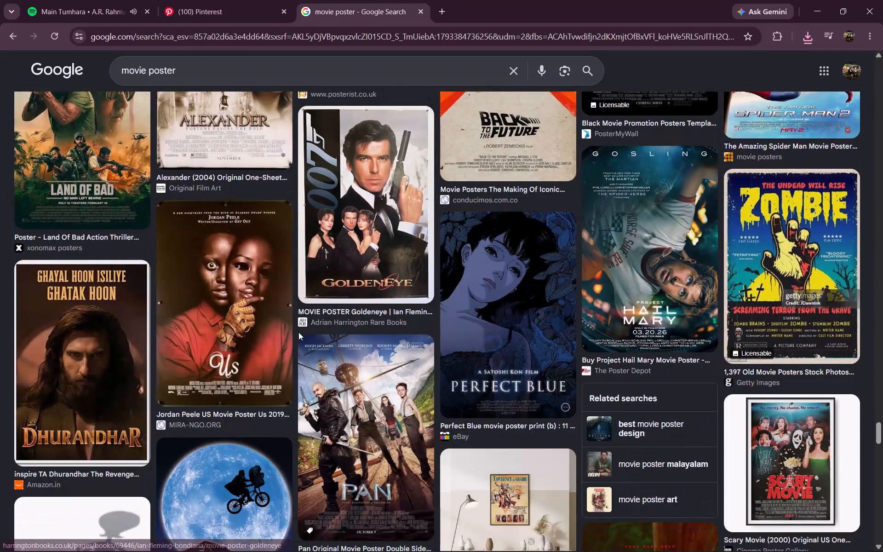
{"action": "scroll", "coordinate": [298, 332], "scroll_direction": "down", "scroll_amount": 4}
{"action": "scroll", "coordinate": [241, 239], "scroll_direction": "down", "scroll_amount": 4}
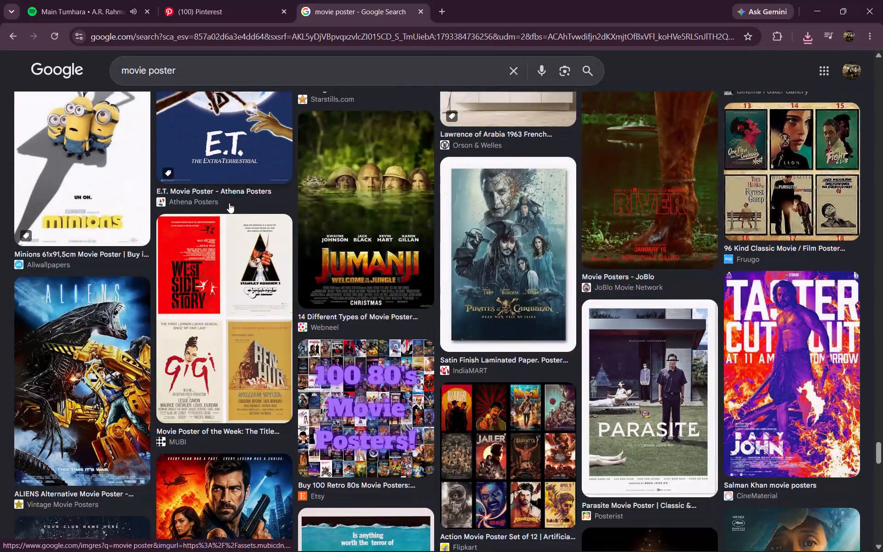
{"action": "scroll", "coordinate": [229, 203], "scroll_direction": "down", "scroll_amount": 7}
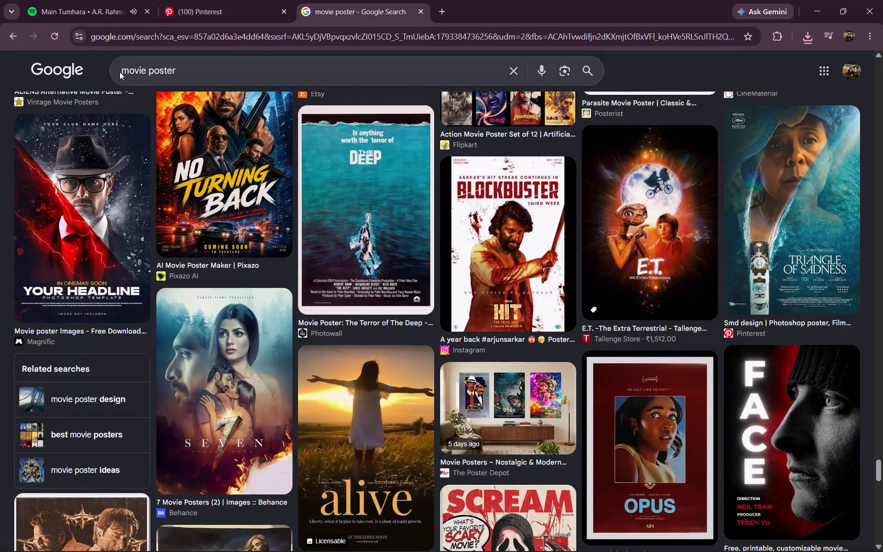
Search images for "super natural movie poster" and look through the results for a reference.
{"action": "left_click", "coordinate": [122, 67]}
{"action": "type", "text": "super nqa"}
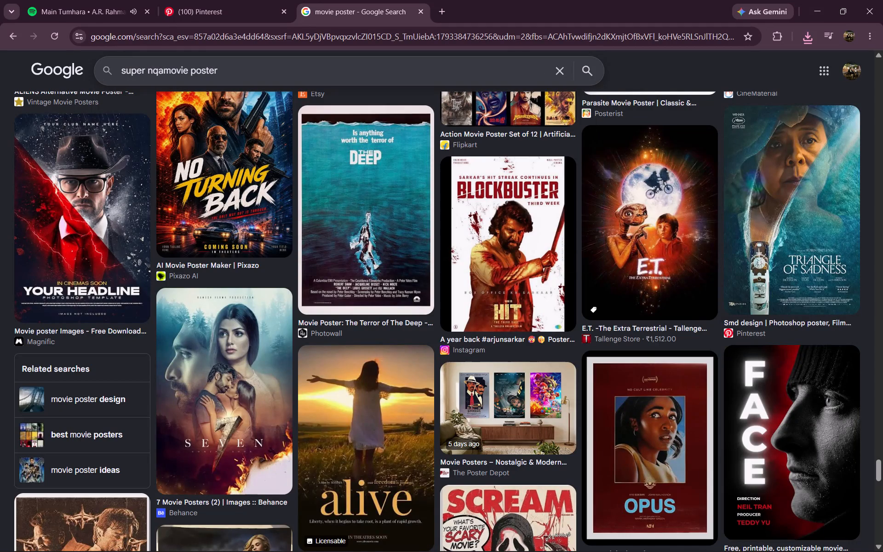
{"action": "key", "text": "BackSpace"}
{"action": "key", "text": "BackSpace"}
{"action": "key", "text": "a"}
{"action": "type", "text": "tural"}
{"action": "key", "text": "space"}
{"action": "key", "text": "Return"}
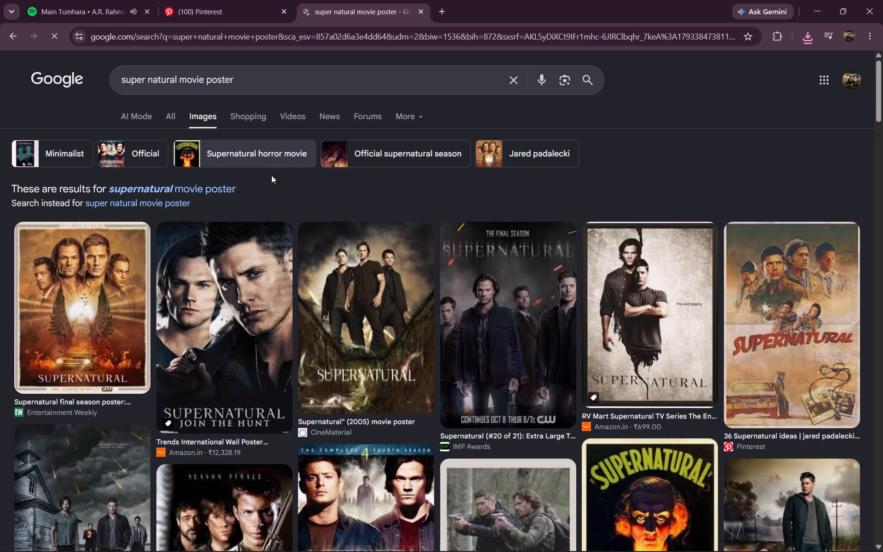
{"action": "scroll", "coordinate": [669, 326], "scroll_direction": "down", "scroll_amount": 4}
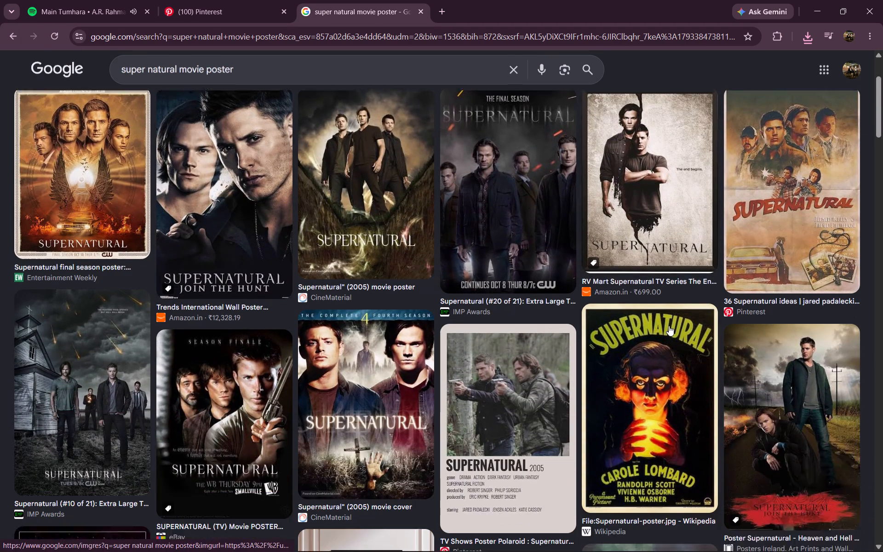
{"action": "scroll", "coordinate": [669, 326], "scroll_direction": "down", "scroll_amount": 5}
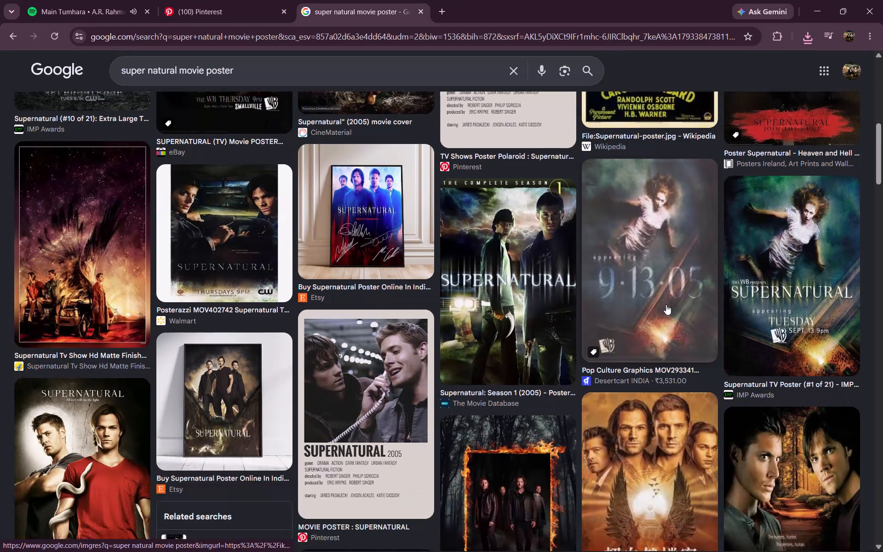
{"action": "scroll", "coordinate": [666, 305], "scroll_direction": "down", "scroll_amount": 3}
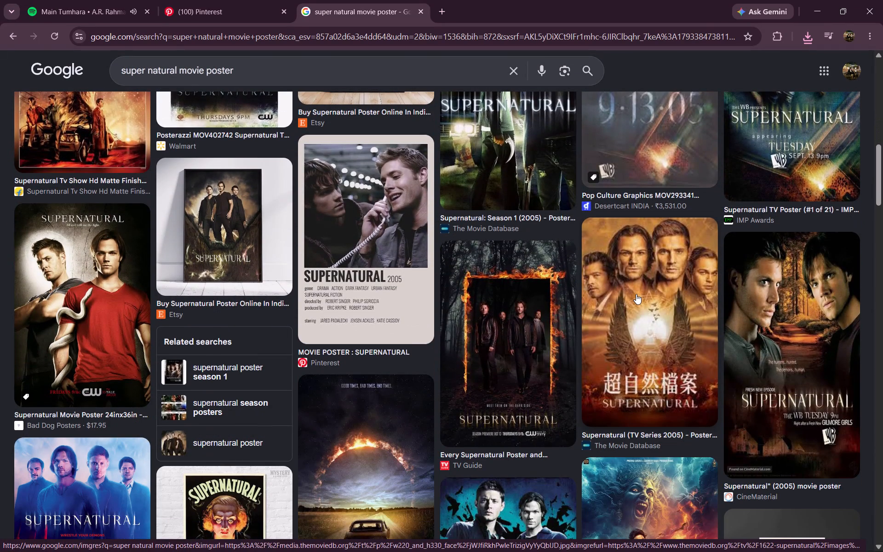
Go back to the movie poster image results and look through the remaining posters to the end of the list.
{"action": "key", "text": "ctrl+z"}
{"action": "left_click", "coordinate": [1, 35]}
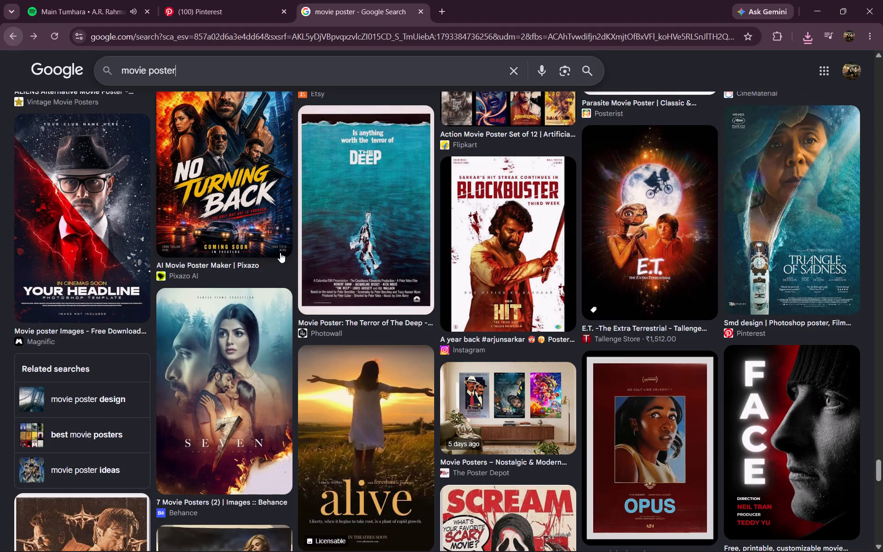
{"action": "scroll", "coordinate": [304, 263], "scroll_direction": "down", "scroll_amount": 7}
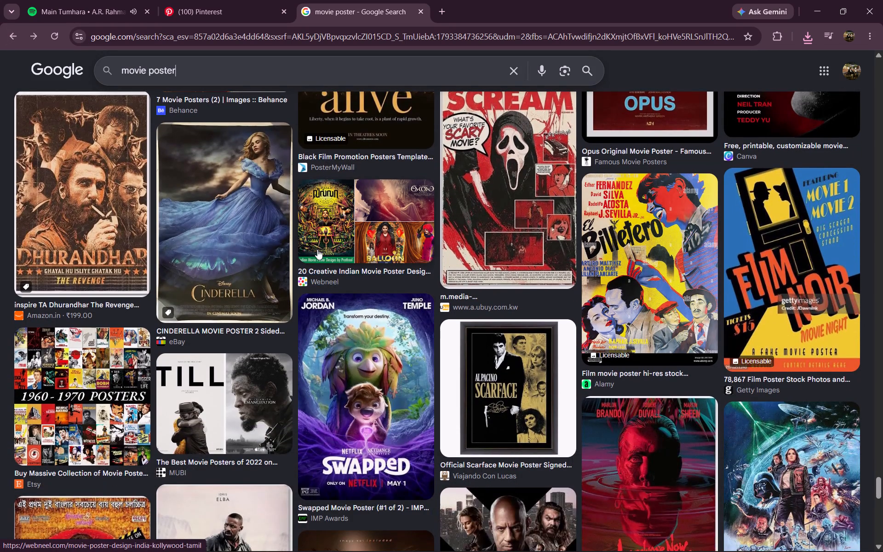
{"action": "scroll", "coordinate": [317, 249], "scroll_direction": "down", "scroll_amount": 12}
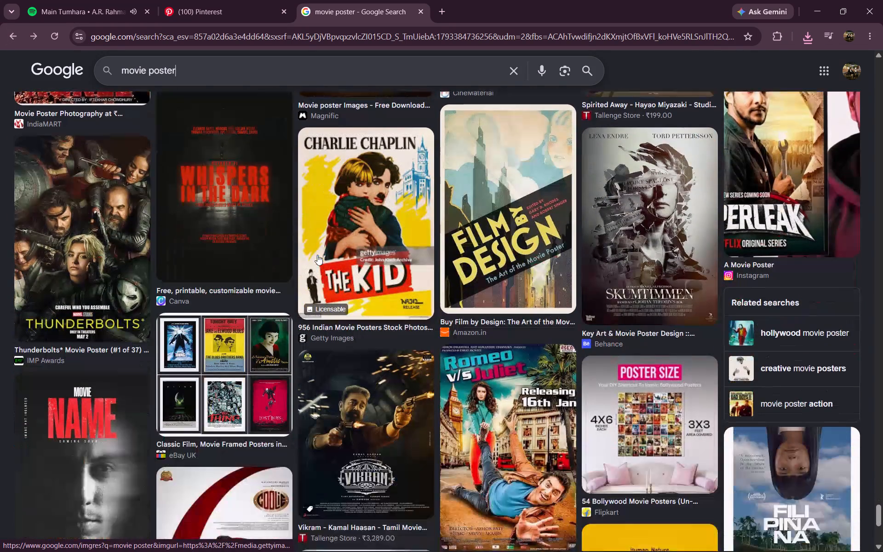
{"action": "scroll", "coordinate": [317, 255], "scroll_direction": "down", "scroll_amount": 5}
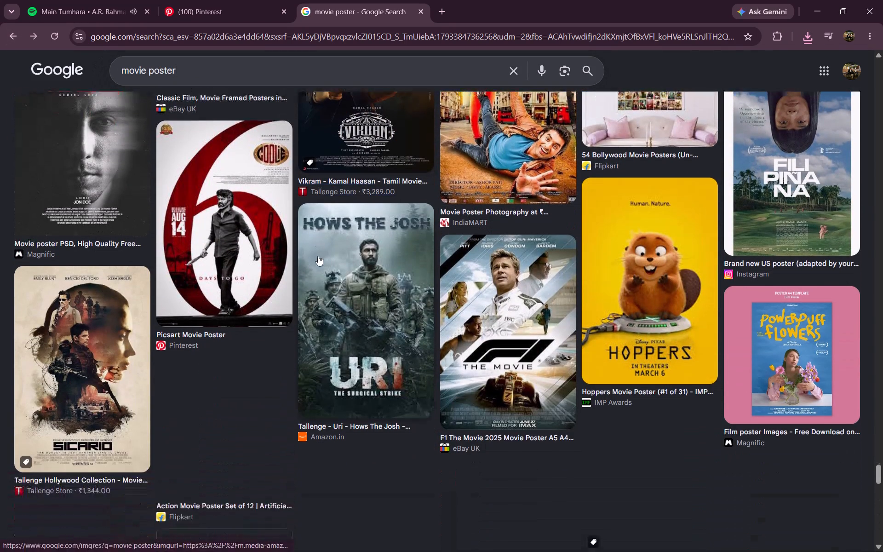
{"action": "scroll", "coordinate": [318, 256], "scroll_direction": "down", "scroll_amount": 8}
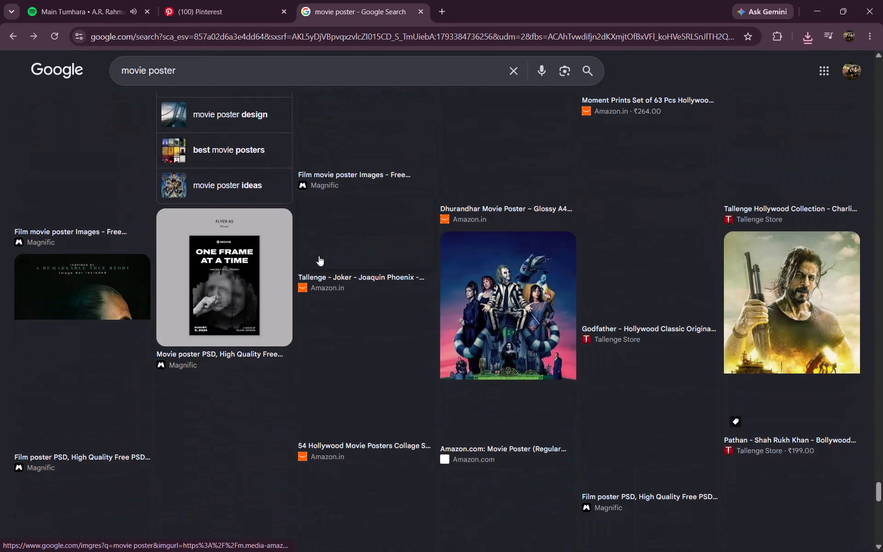
{"action": "scroll", "coordinate": [319, 256], "scroll_direction": "down", "scroll_amount": 2}
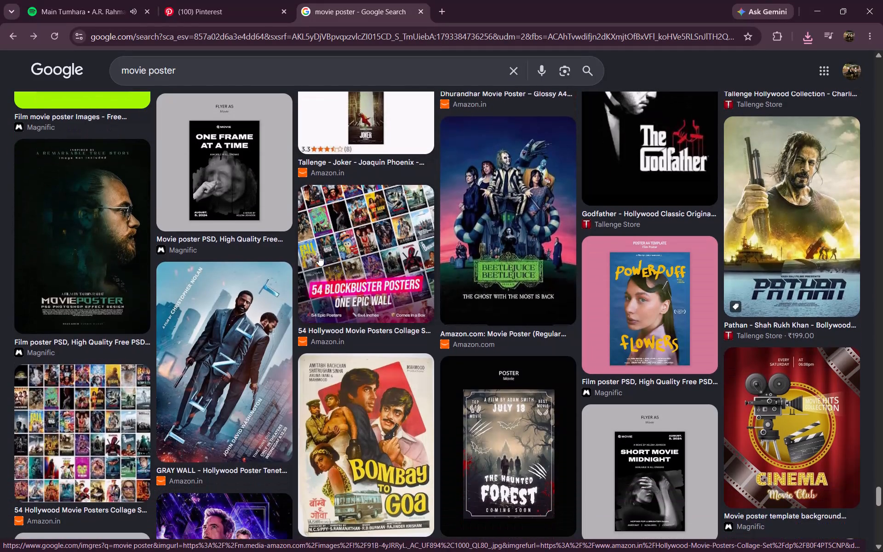
{"action": "scroll", "coordinate": [319, 256], "scroll_direction": "down", "scroll_amount": 2}
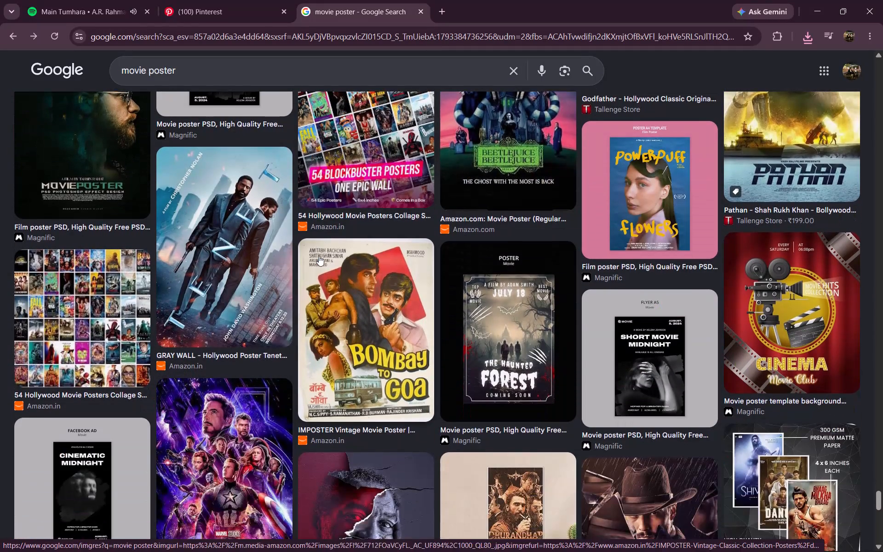
{"action": "scroll", "coordinate": [319, 256], "scroll_direction": "down", "scroll_amount": 11}
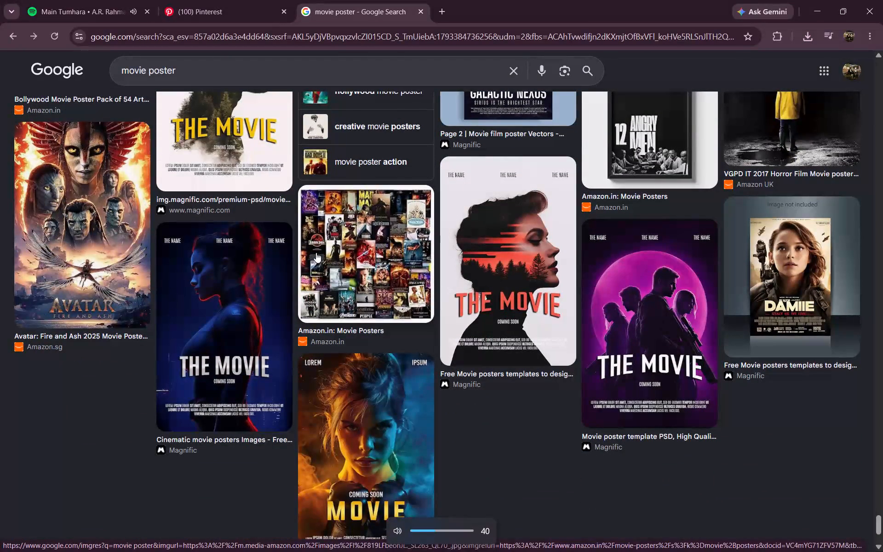
{"action": "scroll", "coordinate": [284, 232], "scroll_direction": "down", "scroll_amount": 8}
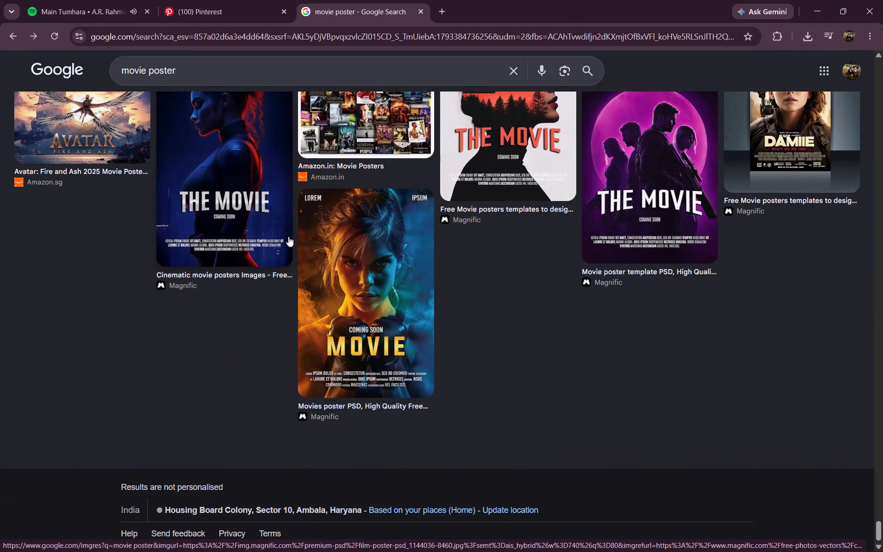
{"action": "scroll", "coordinate": [288, 236], "scroll_direction": "up", "scroll_amount": 3}
{"action": "scroll", "coordinate": [290, 237], "scroll_direction": "down", "scroll_amount": 14}
{"action": "scroll", "coordinate": [291, 238], "scroll_direction": "up", "scroll_amount": 7}
{"action": "scroll", "coordinate": [291, 238], "scroll_direction": "down", "scroll_amount": 15}
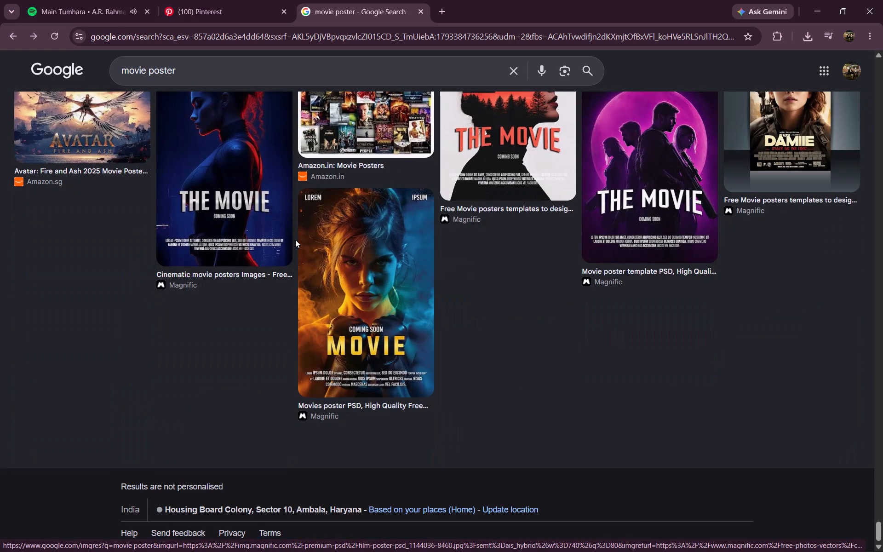
{"action": "scroll", "coordinate": [295, 240], "scroll_direction": "down", "scroll_amount": 12}
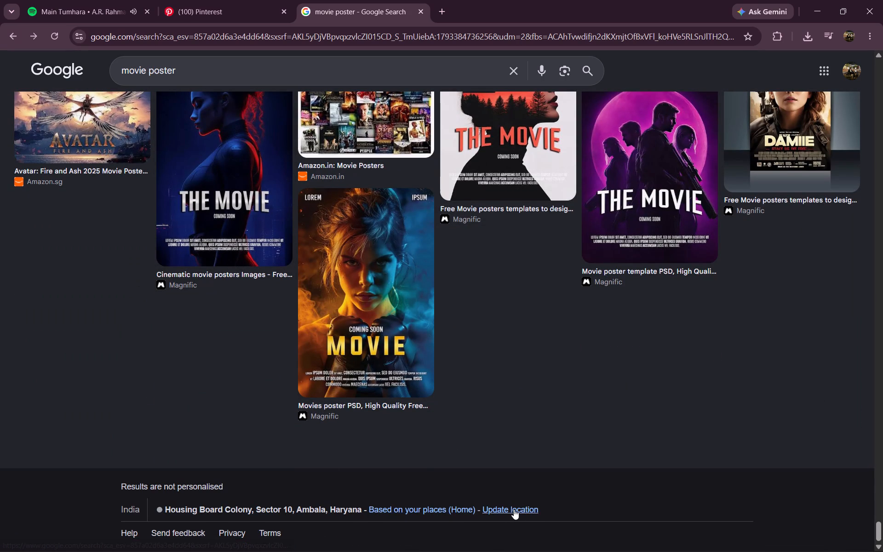
{"action": "scroll", "coordinate": [262, 219], "scroll_direction": "down", "scroll_amount": 3}
{"action": "scroll", "coordinate": [283, 229], "scroll_direction": "up", "scroll_amount": 5}
{"action": "scroll", "coordinate": [285, 231], "scroll_direction": "down", "scroll_amount": 15}
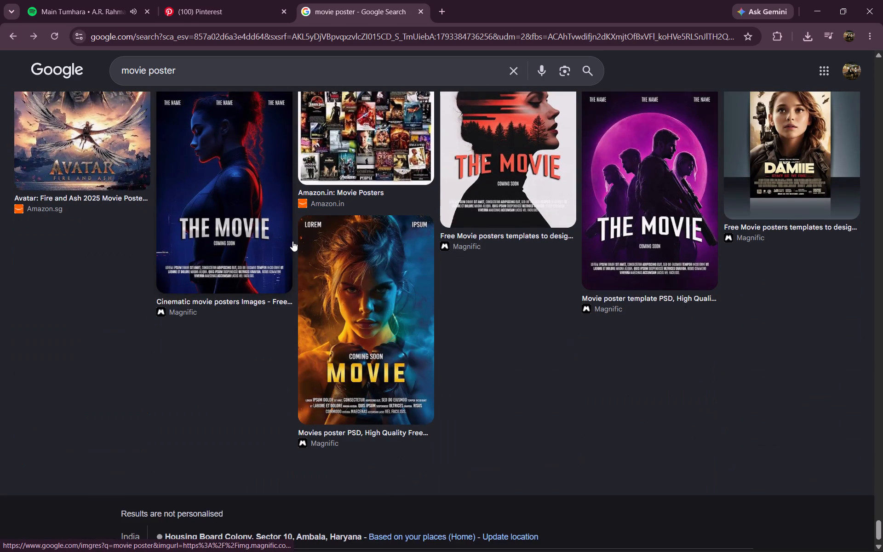
Narrow the movie poster image results to New and look through the posters for a suitable reference design.
{"action": "scroll", "coordinate": [449, 197], "scroll_direction": "up", "scroll_amount": 12}
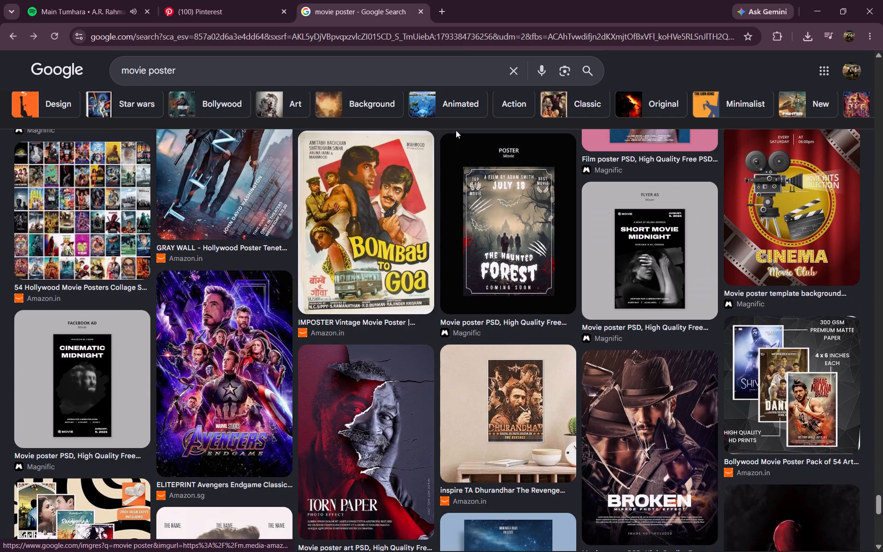
{"action": "left_click", "coordinate": [804, 106]}
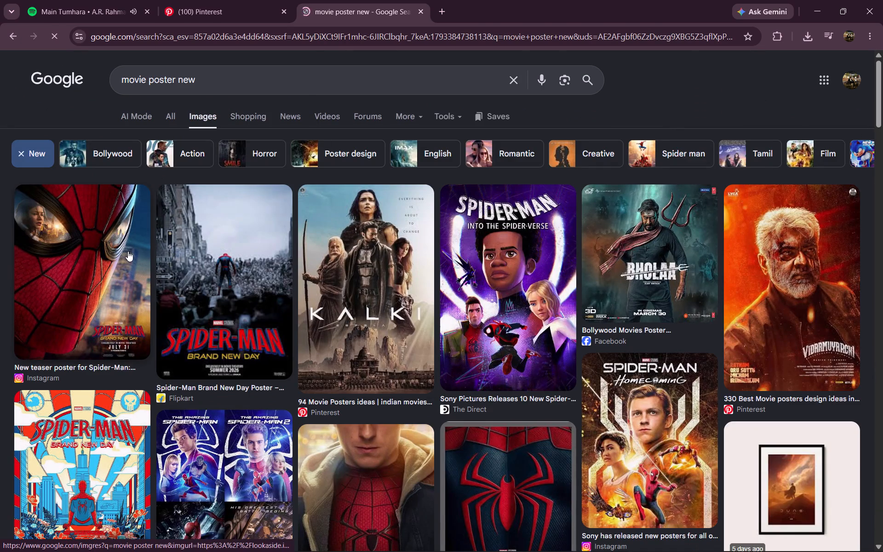
{"action": "scroll", "coordinate": [556, 288], "scroll_direction": "down", "scroll_amount": 3}
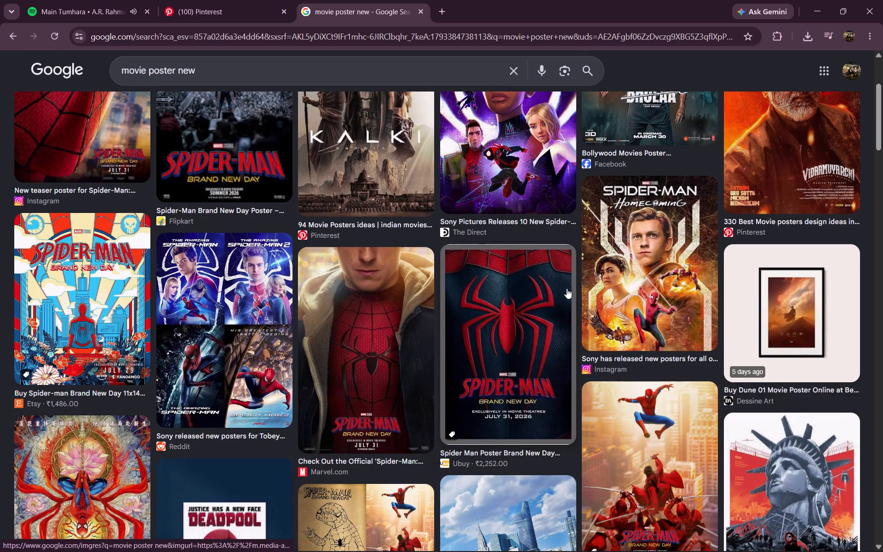
{"action": "scroll", "coordinate": [504, 303], "scroll_direction": "down", "scroll_amount": 1}
{"action": "scroll", "coordinate": [107, 296], "scroll_direction": "down", "scroll_amount": 5}
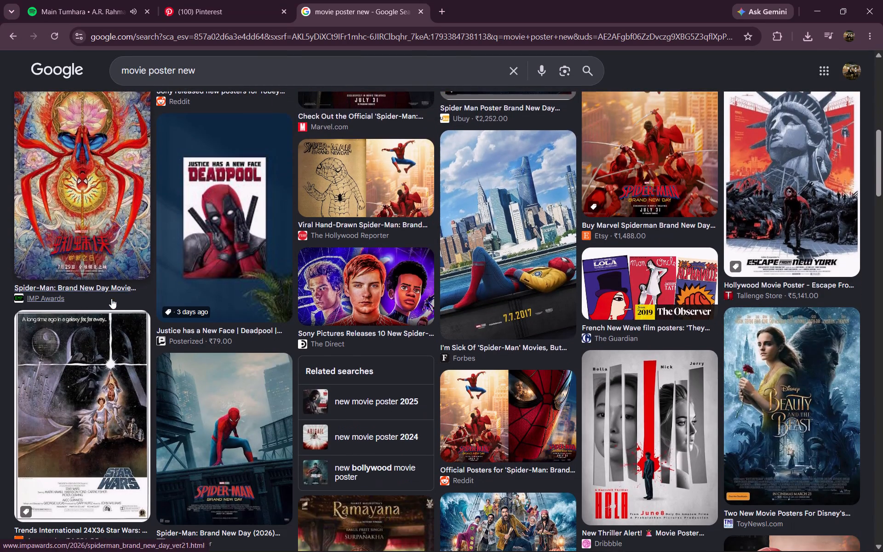
{"action": "scroll", "coordinate": [113, 299], "scroll_direction": "down", "scroll_amount": 8}
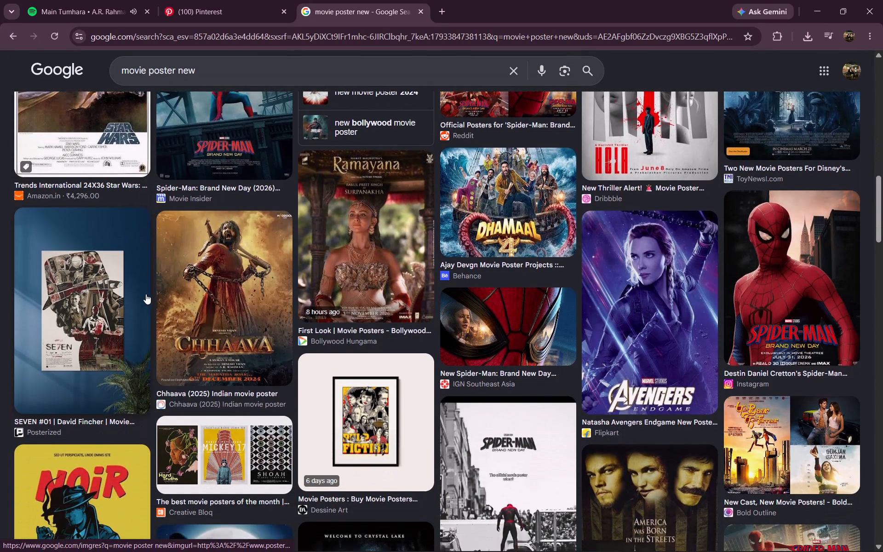
{"action": "scroll", "coordinate": [146, 294], "scroll_direction": "down", "scroll_amount": 7}
{"action": "scroll", "coordinate": [294, 291], "scroll_direction": "down", "scroll_amount": 3}
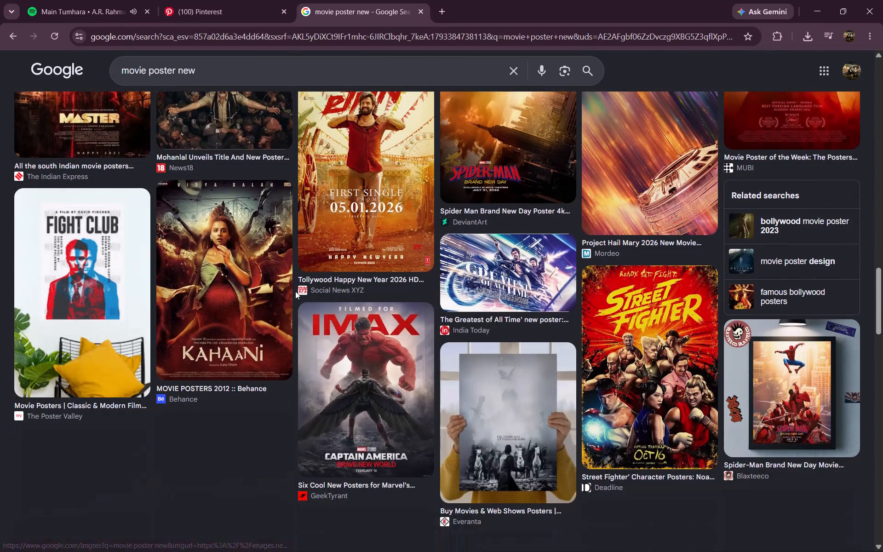
{"action": "scroll", "coordinate": [295, 291], "scroll_direction": "down", "scroll_amount": 7}
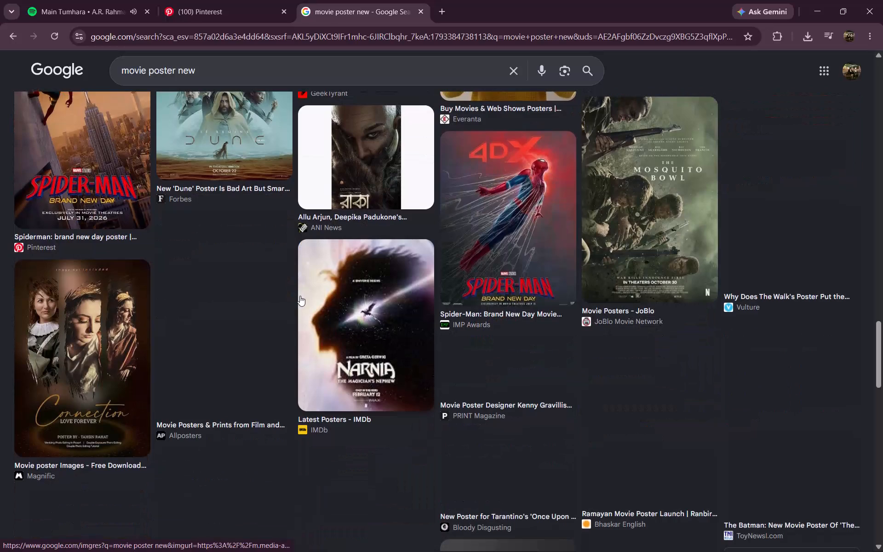
{"action": "scroll", "coordinate": [301, 296], "scroll_direction": "down", "scroll_amount": 4}
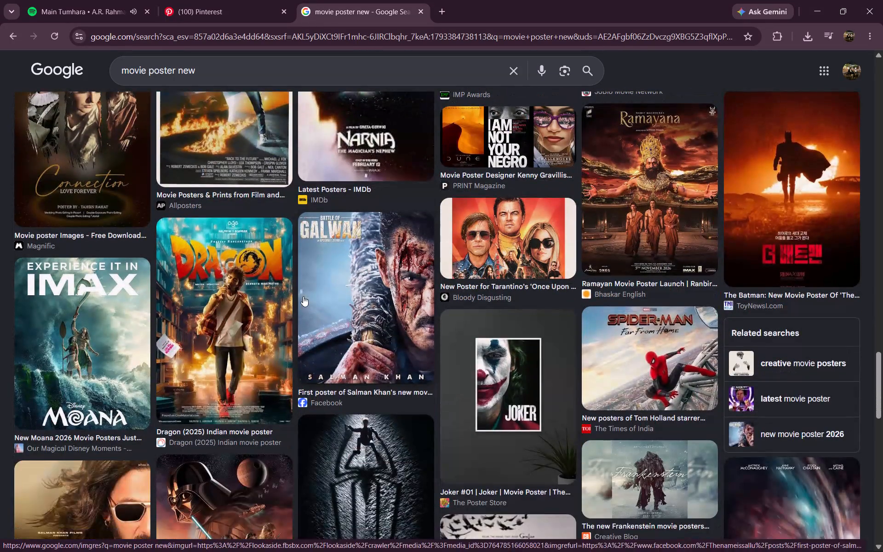
{"action": "scroll", "coordinate": [303, 296], "scroll_direction": "down", "scroll_amount": 13}
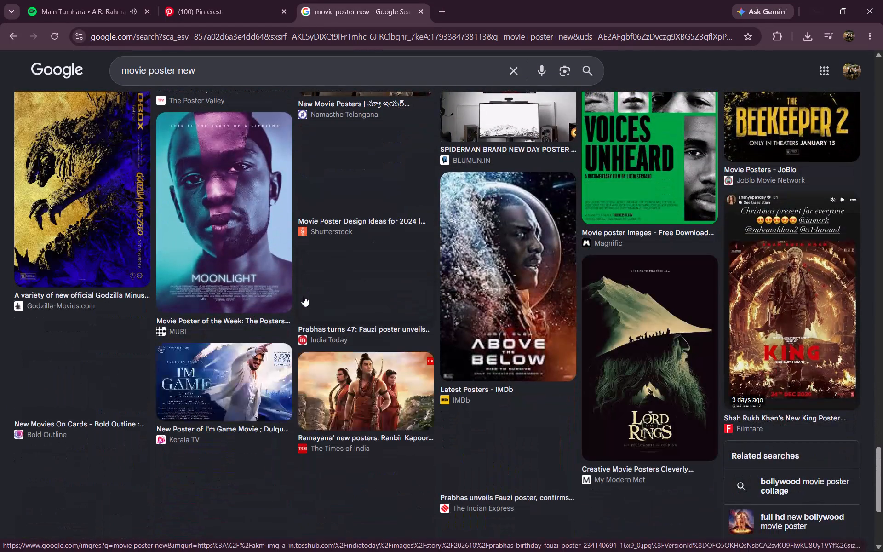
{"action": "scroll", "coordinate": [304, 296], "scroll_direction": "down", "scroll_amount": 19}
{"action": "scroll", "coordinate": [307, 295], "scroll_direction": "down", "scroll_amount": 3}
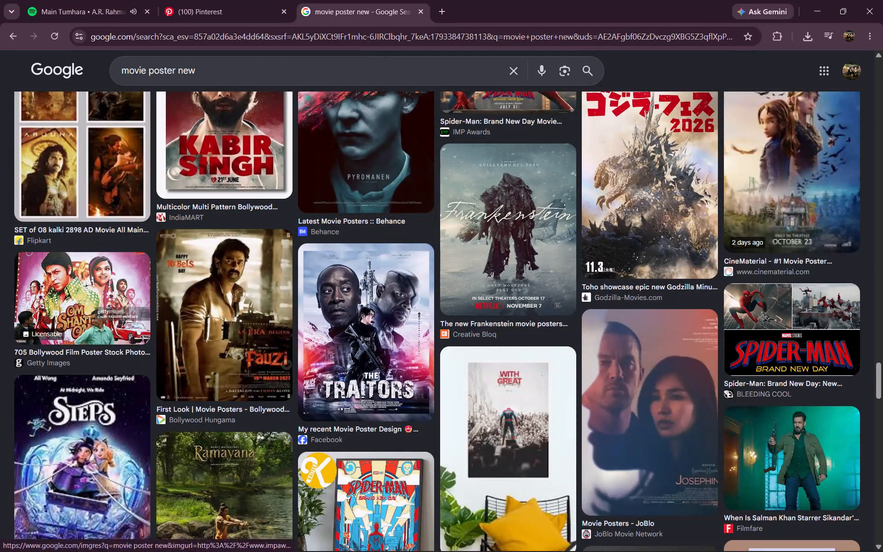
{"action": "scroll", "coordinate": [445, 107], "scroll_direction": "down", "scroll_amount": 9}
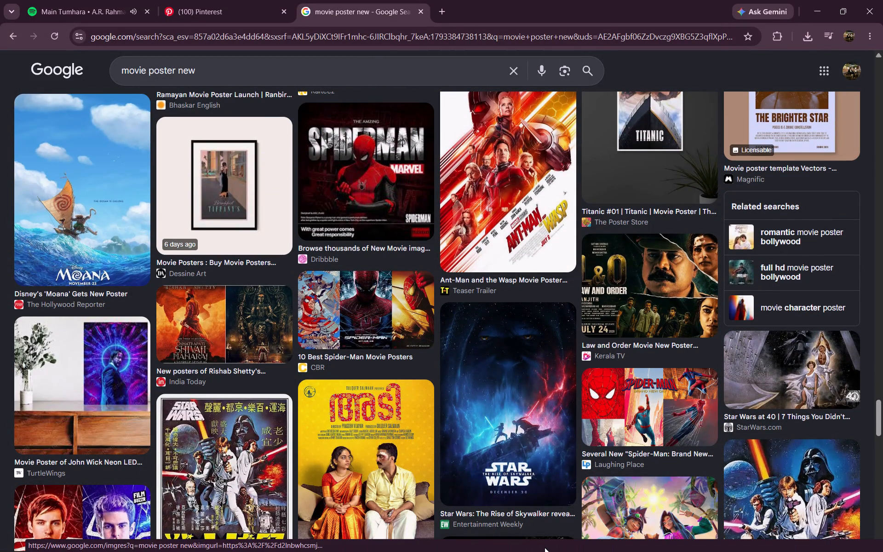
Switch to Photoshop, open the recent DONUTS design to examine its composition, and close it.
{"action": "key", "text": "alt+Tab"}
{"action": "key", "text": "alt+Tab"}
{"action": "key", "text": "alt+Tab"}
{"action": "key", "text": "alt+Tab"}
{"action": "key", "text": "alt+Tab"}
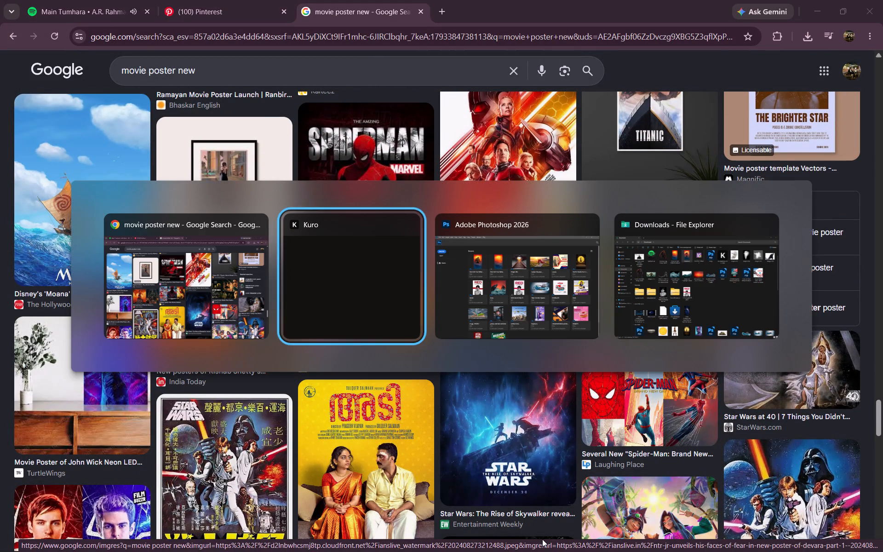
{"action": "key", "text": "alt+Tab"}
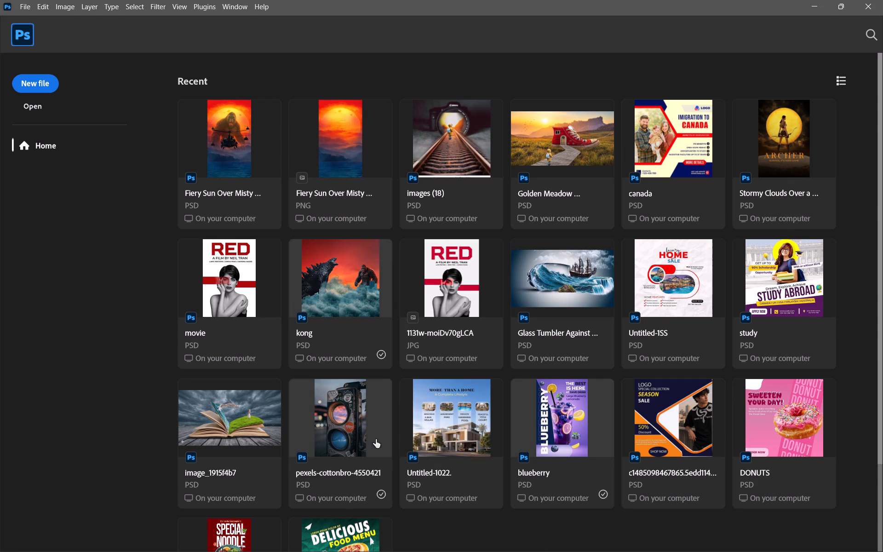
{"action": "scroll", "coordinate": [465, 368], "scroll_direction": "down", "scroll_amount": 5}
{"action": "left_click", "coordinate": [817, 334]}
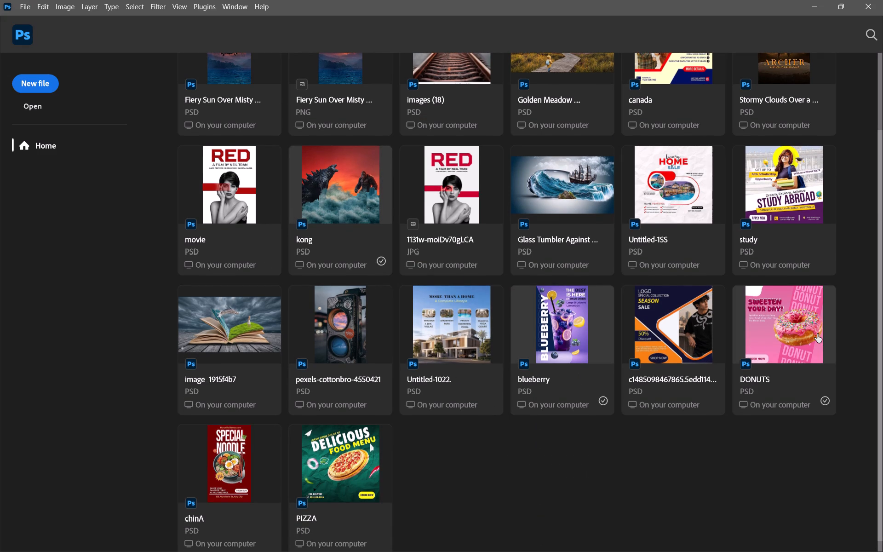
{"action": "left_click", "coordinate": [592, 293]}
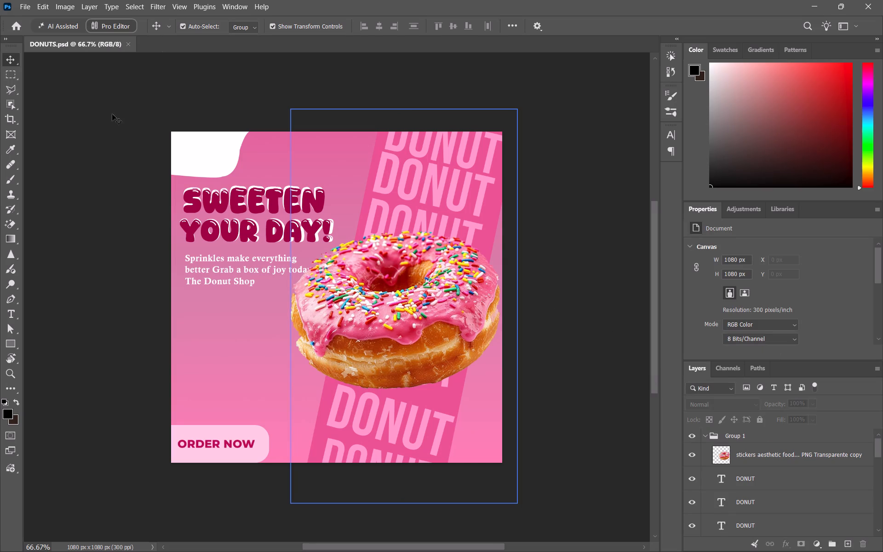
{"action": "left_click_drag", "start_coordinate": [113, 113], "coordinate": [545, 506]}
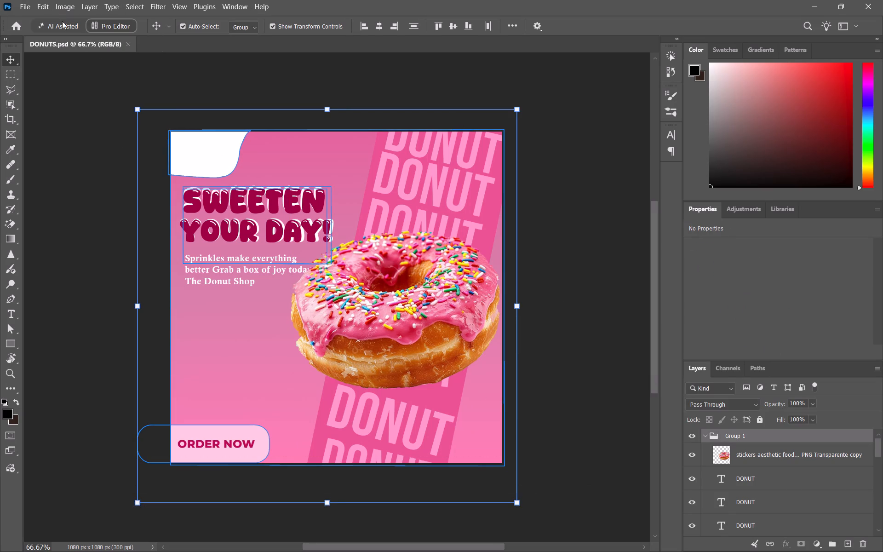
{"action": "left_click", "coordinate": [124, 42]}
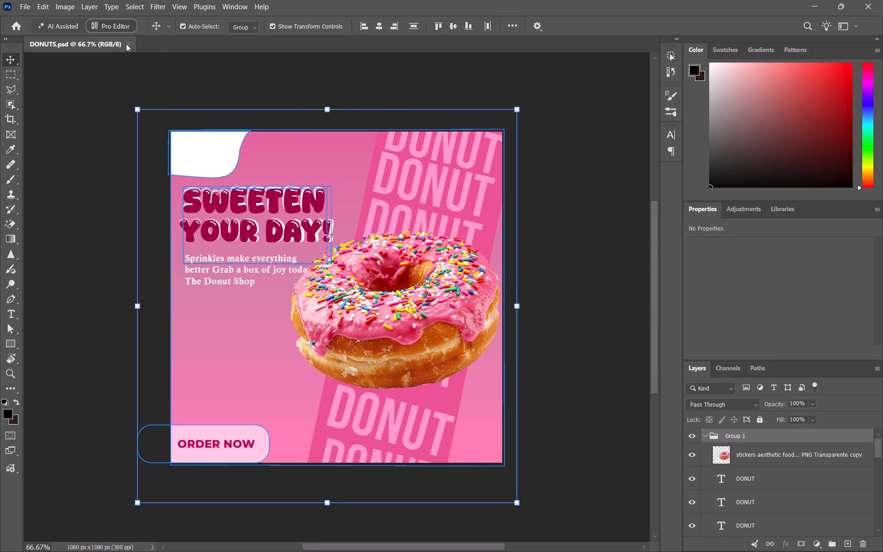
{"action": "left_click", "coordinate": [127, 44]}
{"action": "scroll", "coordinate": [361, 230], "scroll_direction": "up", "scroll_amount": 13}
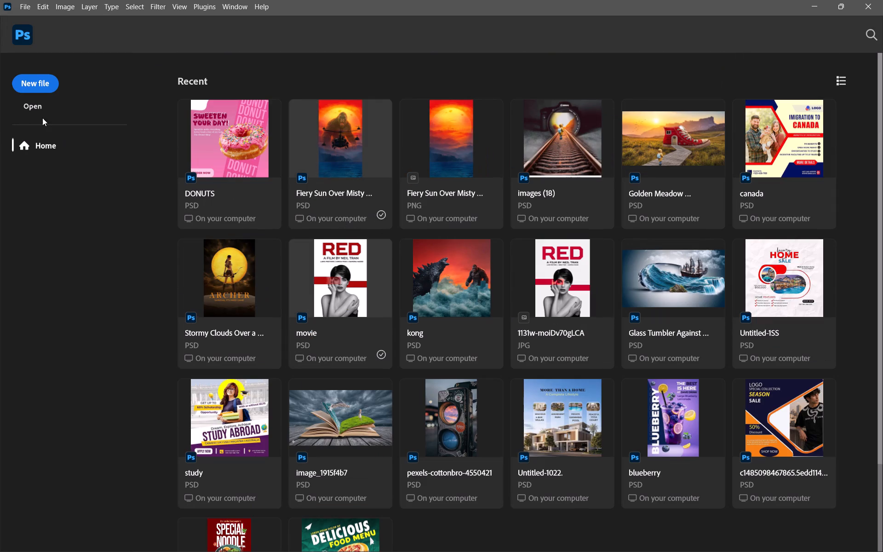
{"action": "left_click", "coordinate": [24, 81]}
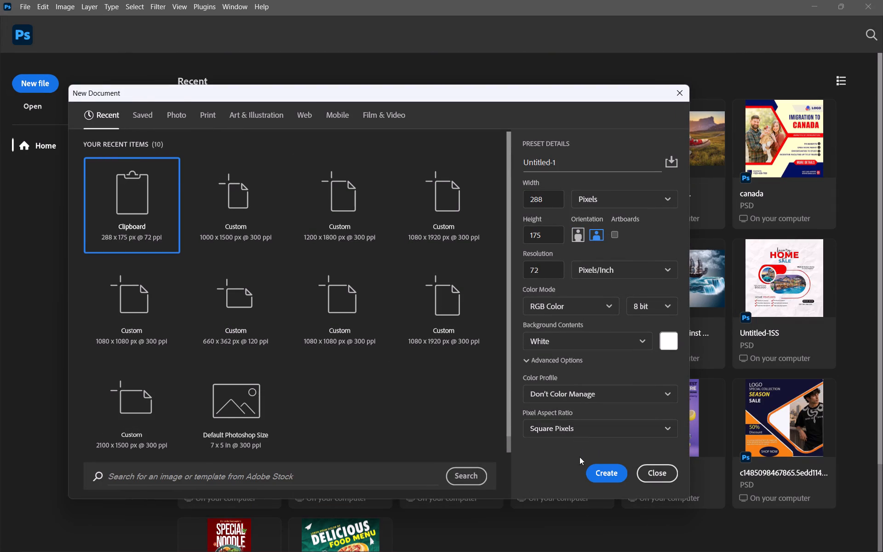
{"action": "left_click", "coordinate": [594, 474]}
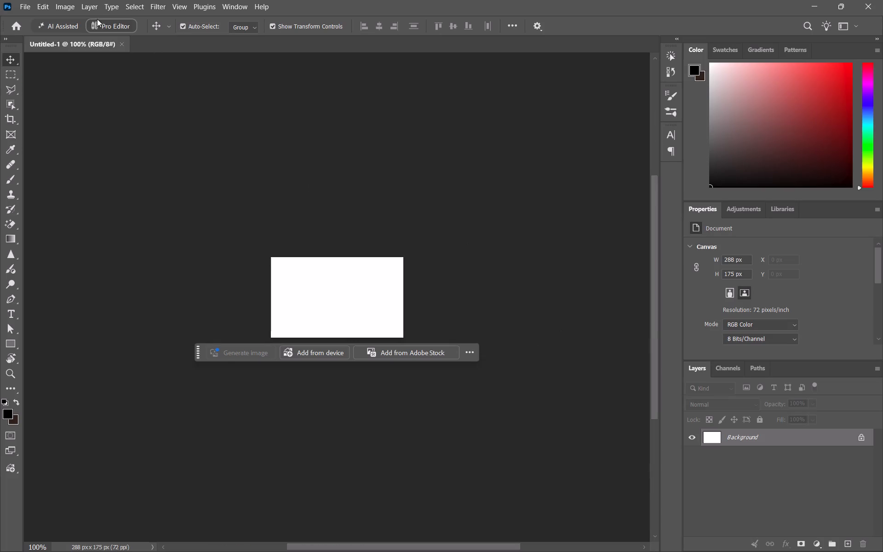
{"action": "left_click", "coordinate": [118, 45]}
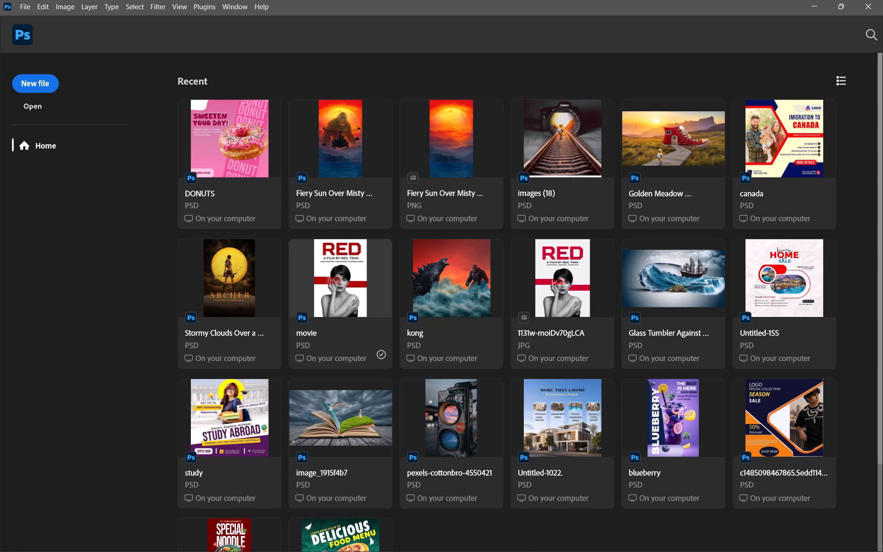
Bring the downloaded "Social Media Post _ Work Permit In Canada.jpg" from the browser's download history into Photoshop as its own document.
{"action": "key", "text": "alt+Tab"}
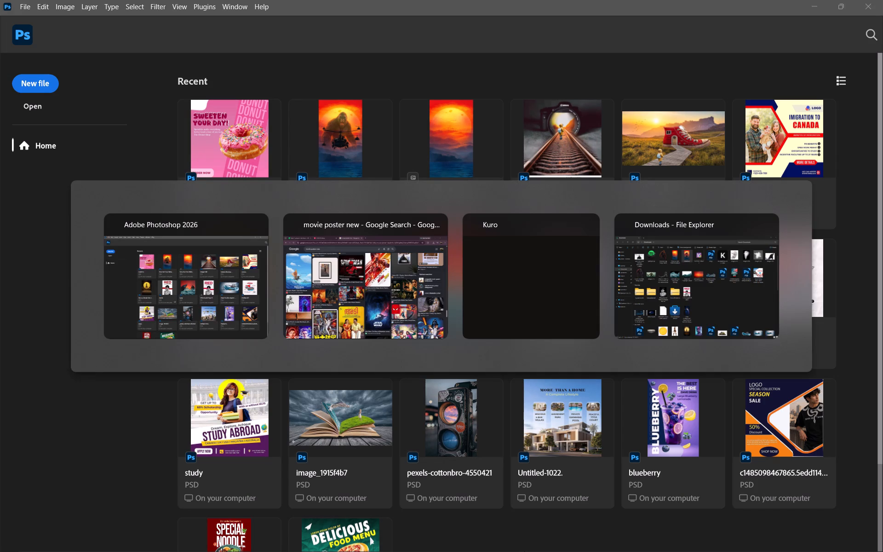
{"action": "key", "text": "alt+Tab"}
{"action": "key", "text": "alt+Tab"}
{"action": "scroll", "coordinate": [224, 125], "scroll_direction": "up", "scroll_amount": 8}
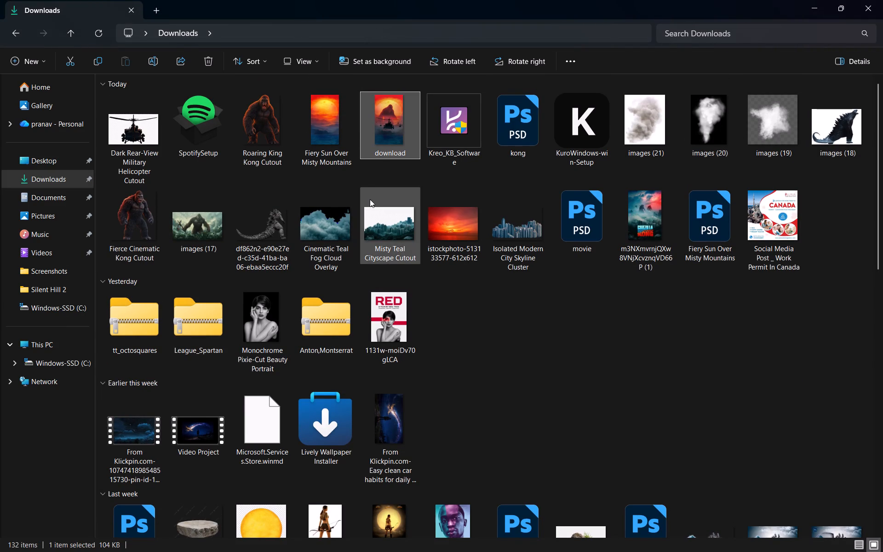
{"action": "key", "text": "alt+Tab"}
{"action": "key", "text": "alt+Tab"}
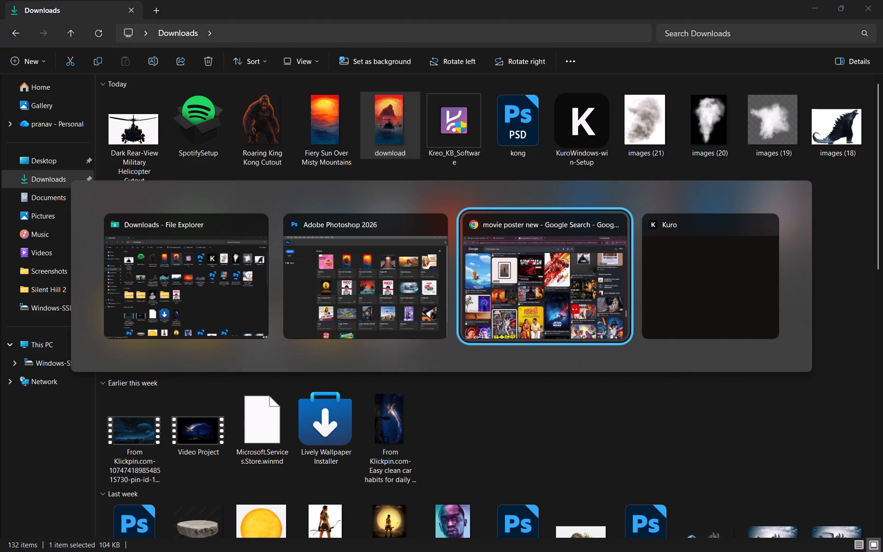
{"action": "left_click", "coordinate": [804, 33]}
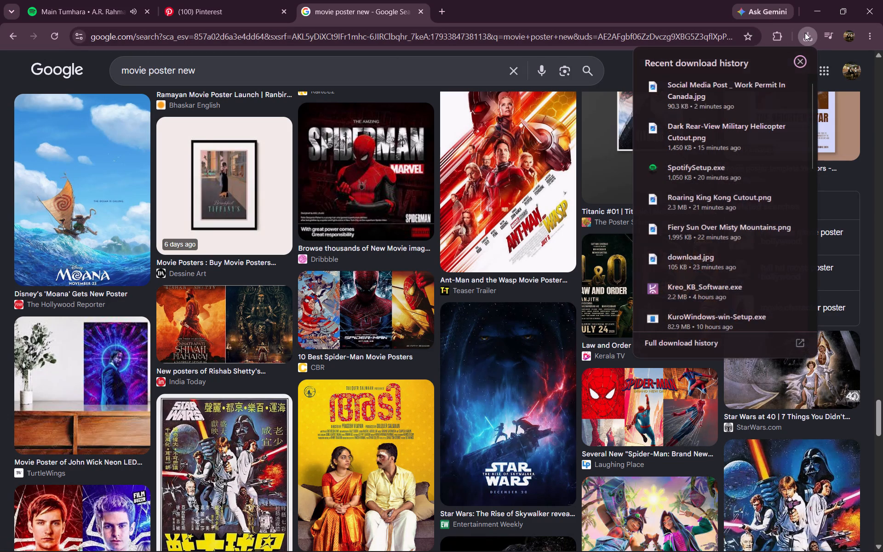
{"action": "left_click_drag", "start_coordinate": [713, 95], "coordinate": [782, 425]}
{"action": "key", "text": "alt+Tab"}
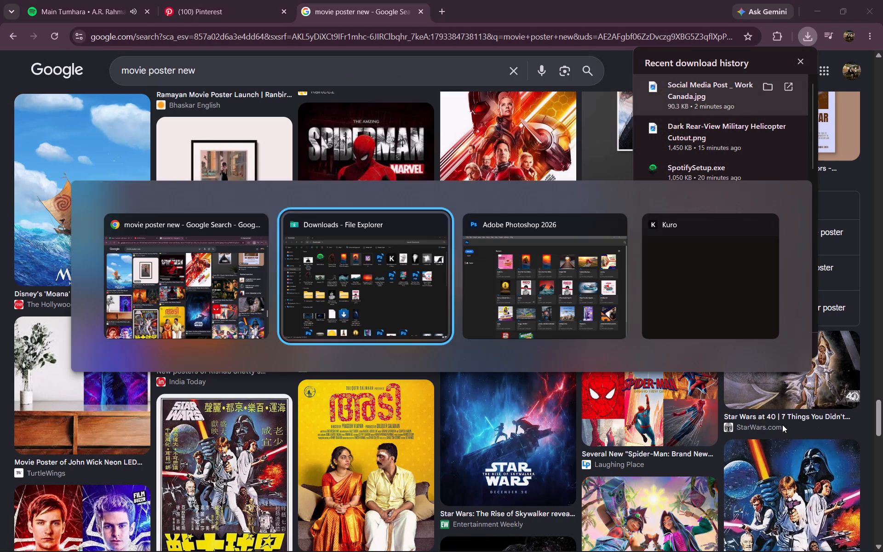
{"action": "left_click_drag", "start_coordinate": [782, 425], "coordinate": [436, 172]}
{"action": "key", "text": "alt+Tab"}
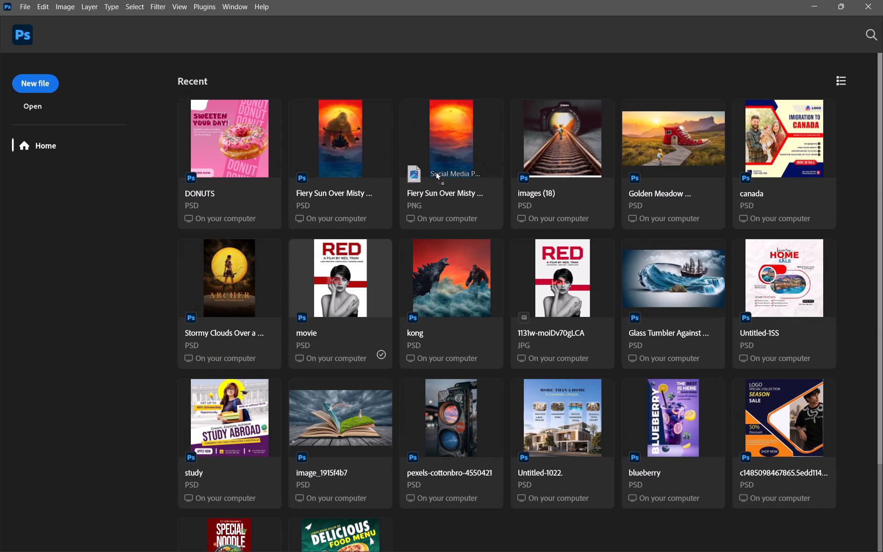
{"action": "left_click_drag", "start_coordinate": [436, 172], "coordinate": [449, 120]}
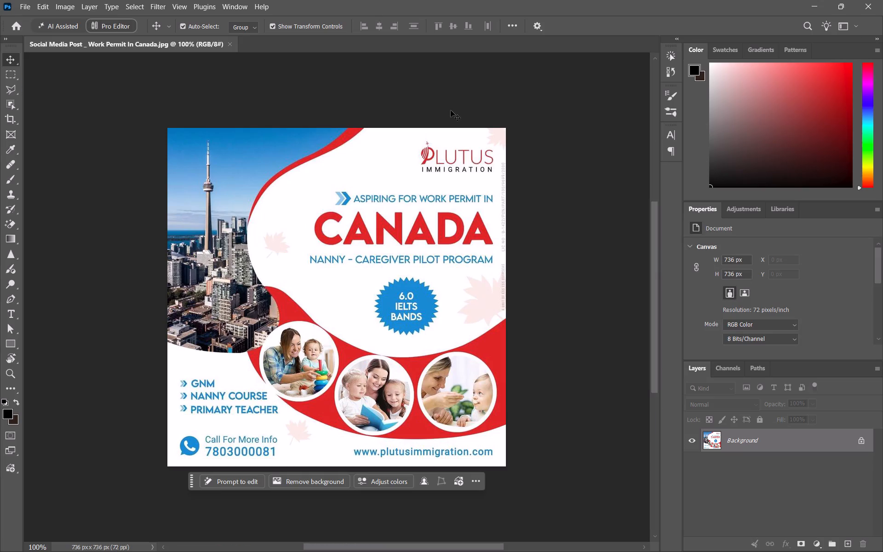
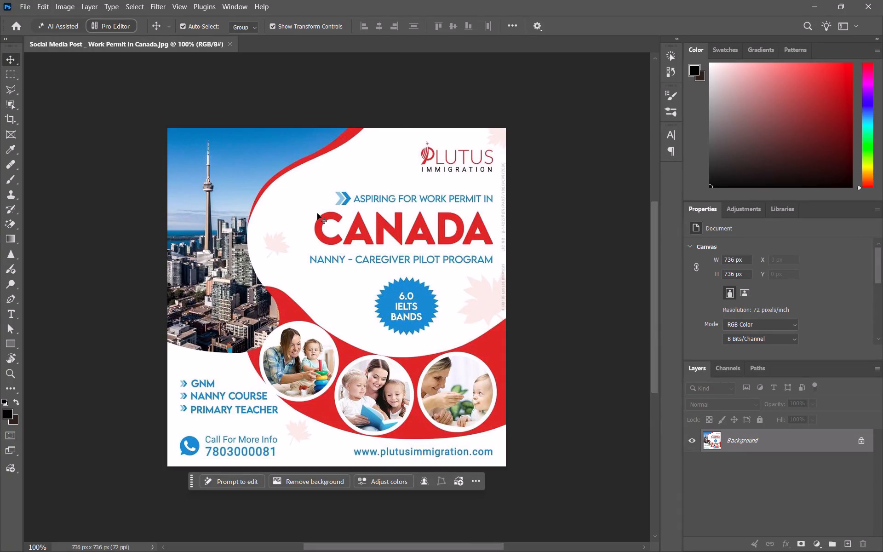
Start a shape with the Pen tool at the lower tip of the red band, where it meets the city skyline.
{"action": "key", "text": "p"}
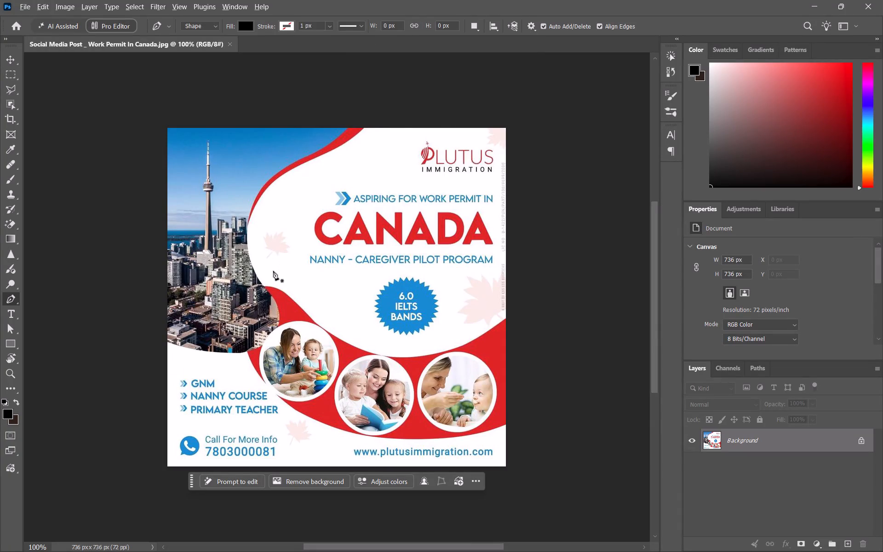
{"action": "scroll", "coordinate": [273, 271], "scroll_direction": "up", "scroll_amount": 6, "text": "alt"}
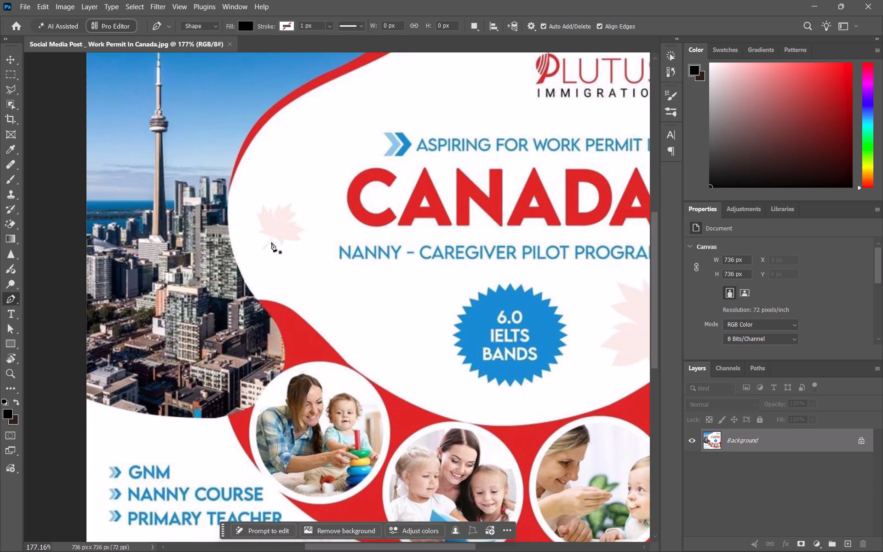
{"action": "scroll", "coordinate": [271, 242], "scroll_direction": "up", "scroll_amount": 9}
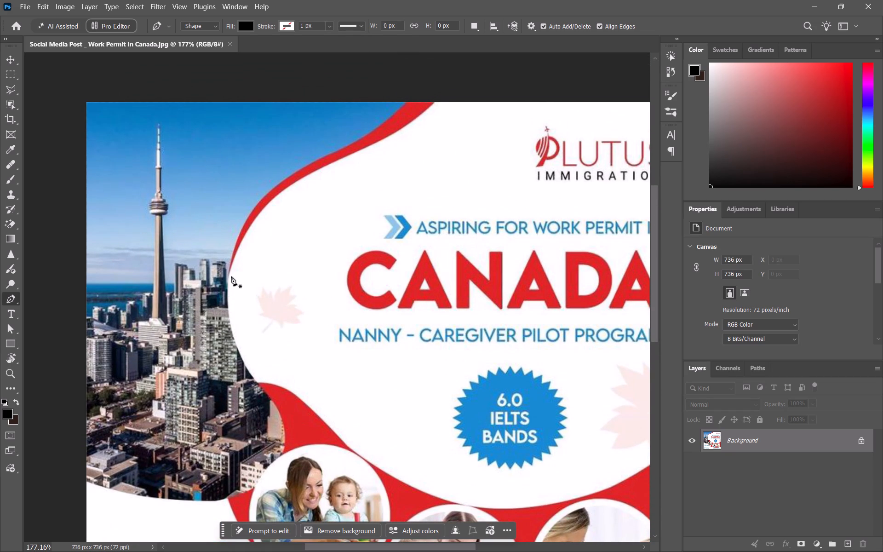
{"action": "scroll", "coordinate": [231, 276], "scroll_direction": "up", "scroll_amount": 5, "text": "alt"}
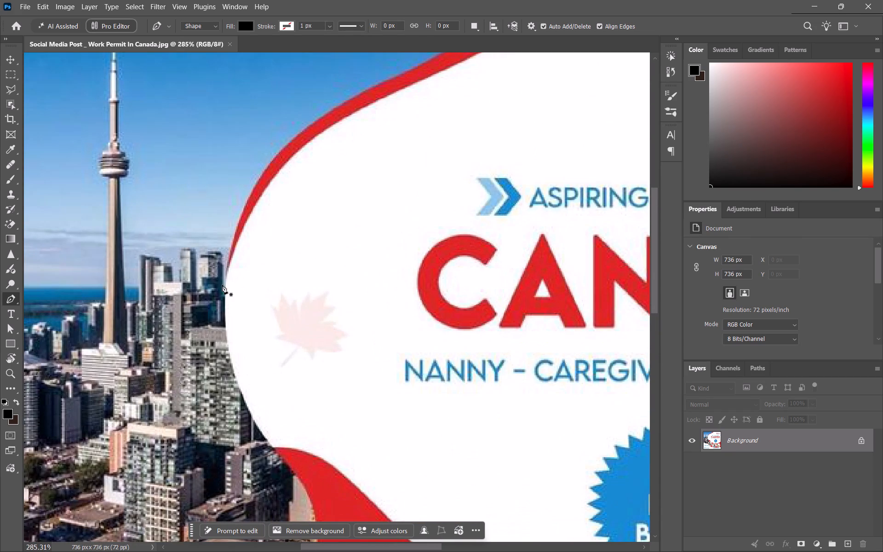
{"action": "left_click", "coordinate": [226, 279]}
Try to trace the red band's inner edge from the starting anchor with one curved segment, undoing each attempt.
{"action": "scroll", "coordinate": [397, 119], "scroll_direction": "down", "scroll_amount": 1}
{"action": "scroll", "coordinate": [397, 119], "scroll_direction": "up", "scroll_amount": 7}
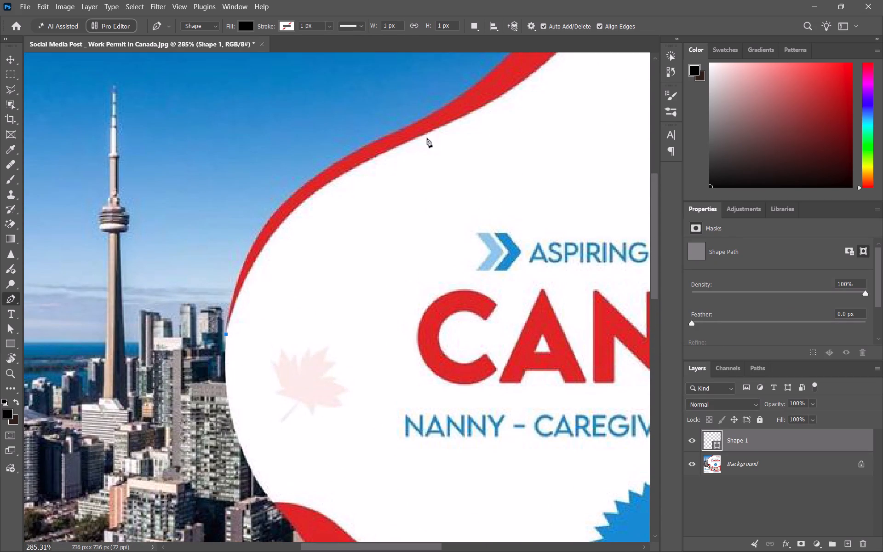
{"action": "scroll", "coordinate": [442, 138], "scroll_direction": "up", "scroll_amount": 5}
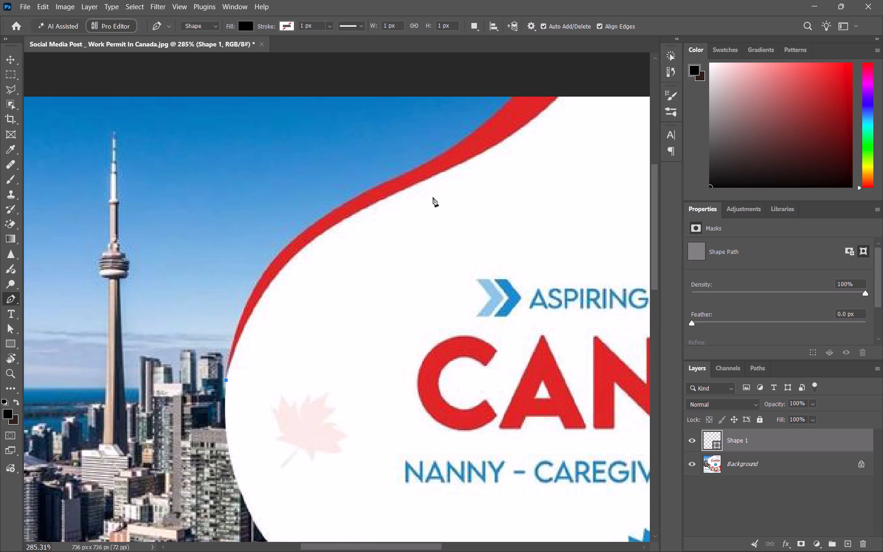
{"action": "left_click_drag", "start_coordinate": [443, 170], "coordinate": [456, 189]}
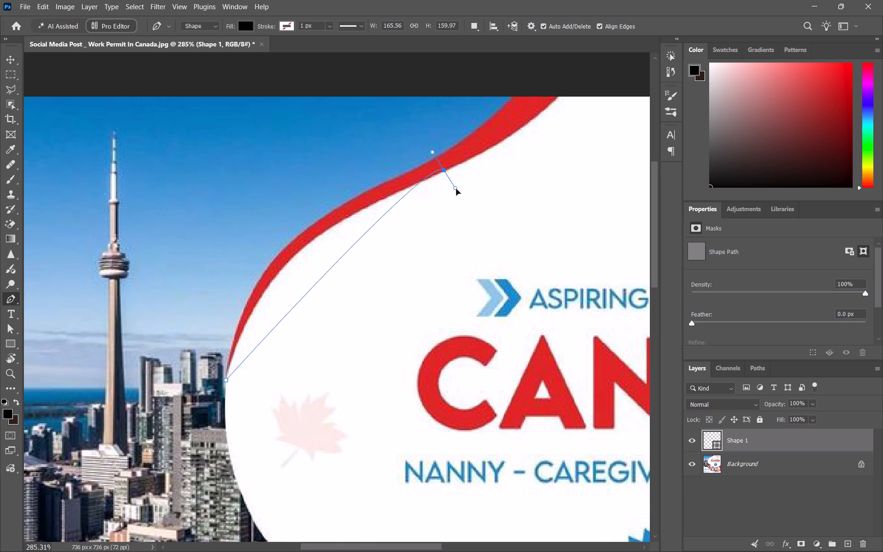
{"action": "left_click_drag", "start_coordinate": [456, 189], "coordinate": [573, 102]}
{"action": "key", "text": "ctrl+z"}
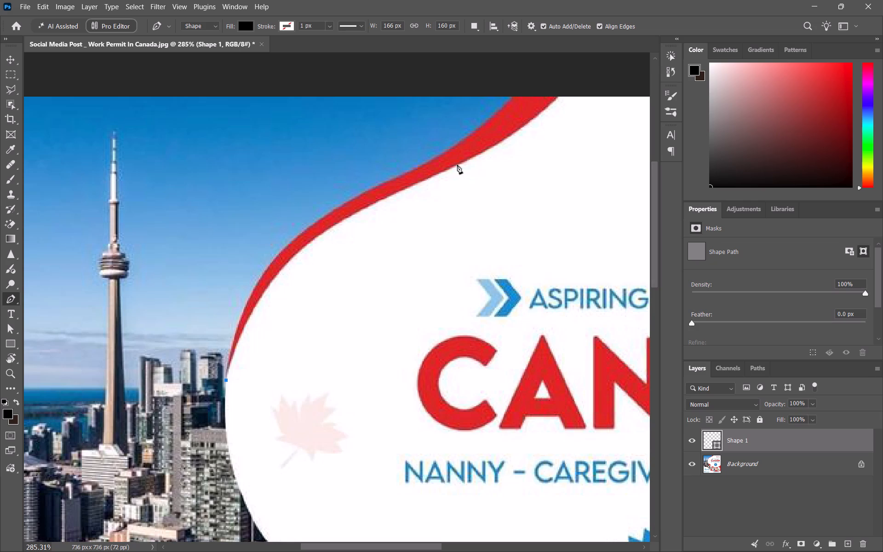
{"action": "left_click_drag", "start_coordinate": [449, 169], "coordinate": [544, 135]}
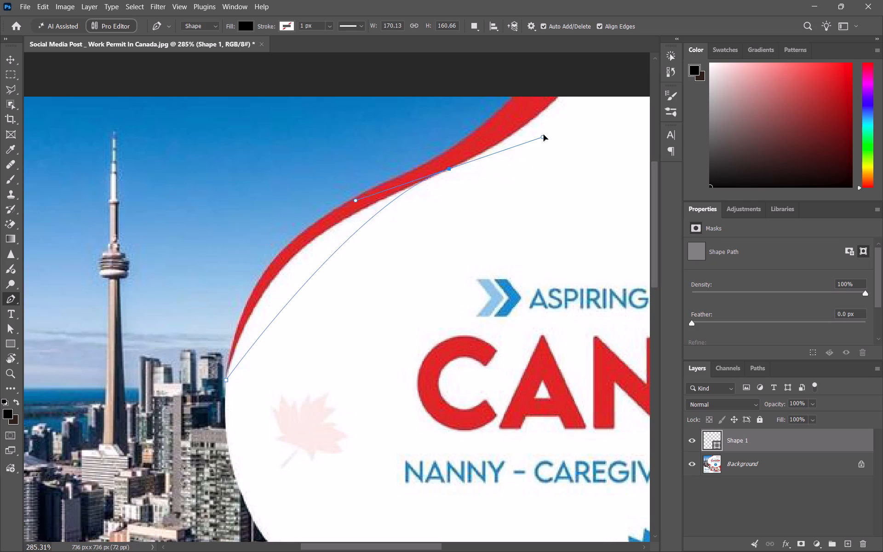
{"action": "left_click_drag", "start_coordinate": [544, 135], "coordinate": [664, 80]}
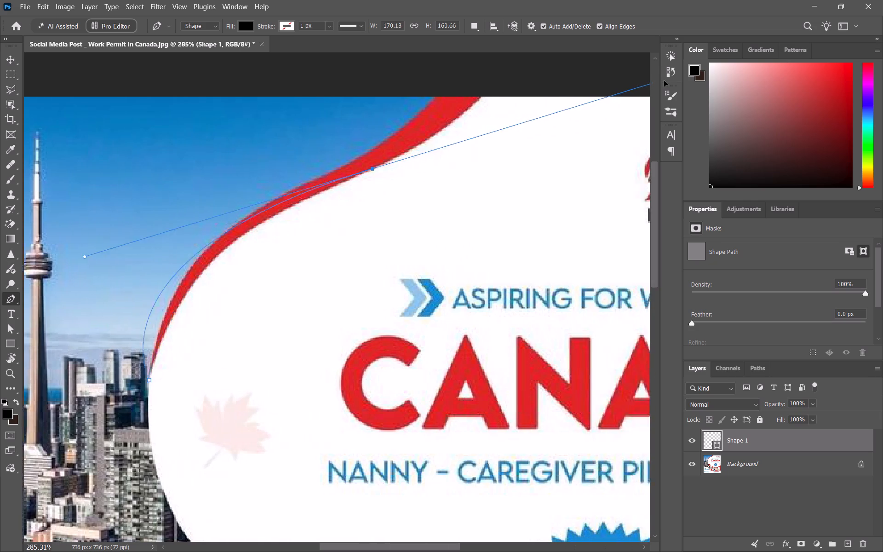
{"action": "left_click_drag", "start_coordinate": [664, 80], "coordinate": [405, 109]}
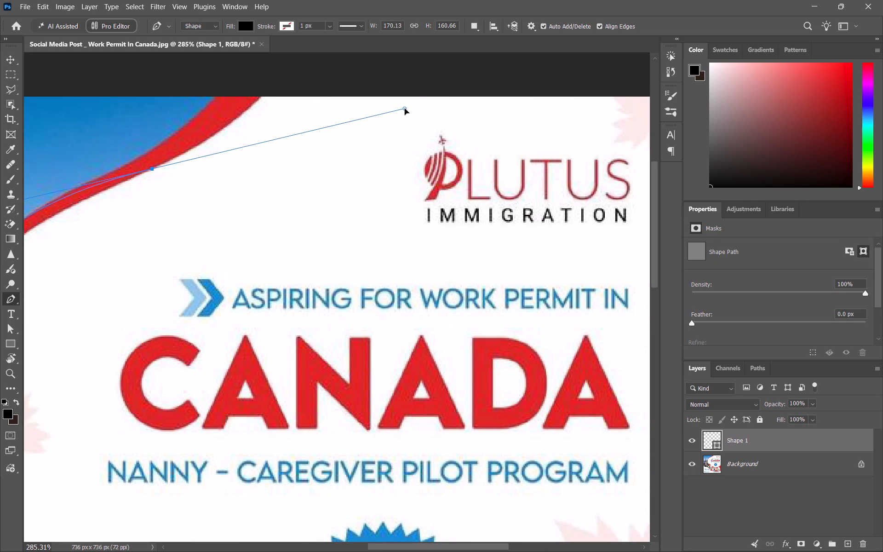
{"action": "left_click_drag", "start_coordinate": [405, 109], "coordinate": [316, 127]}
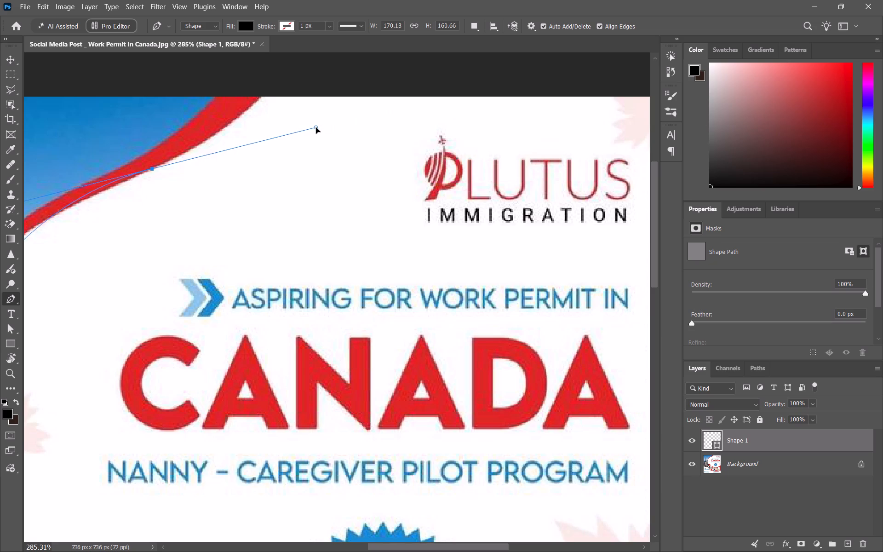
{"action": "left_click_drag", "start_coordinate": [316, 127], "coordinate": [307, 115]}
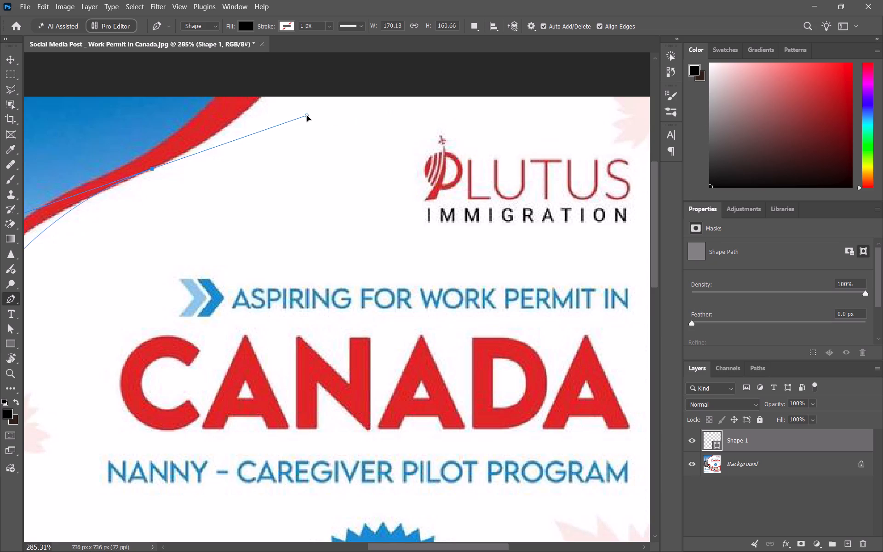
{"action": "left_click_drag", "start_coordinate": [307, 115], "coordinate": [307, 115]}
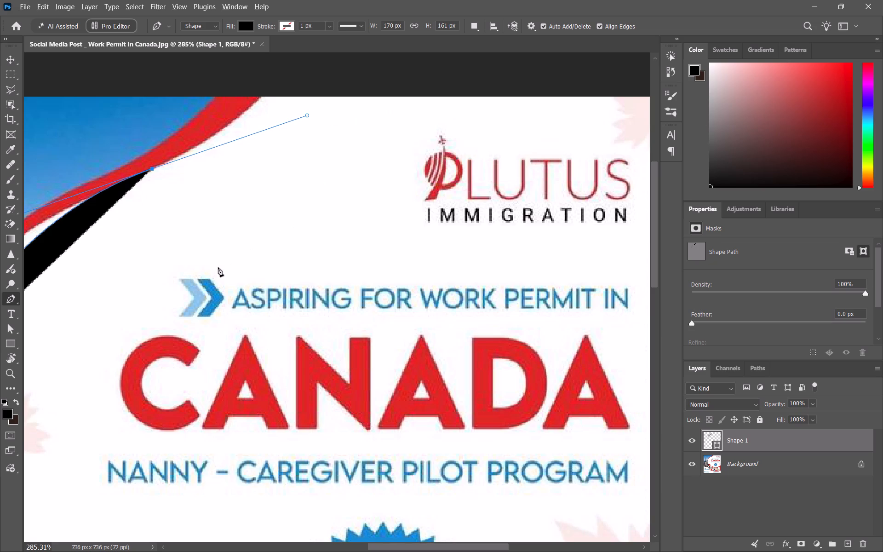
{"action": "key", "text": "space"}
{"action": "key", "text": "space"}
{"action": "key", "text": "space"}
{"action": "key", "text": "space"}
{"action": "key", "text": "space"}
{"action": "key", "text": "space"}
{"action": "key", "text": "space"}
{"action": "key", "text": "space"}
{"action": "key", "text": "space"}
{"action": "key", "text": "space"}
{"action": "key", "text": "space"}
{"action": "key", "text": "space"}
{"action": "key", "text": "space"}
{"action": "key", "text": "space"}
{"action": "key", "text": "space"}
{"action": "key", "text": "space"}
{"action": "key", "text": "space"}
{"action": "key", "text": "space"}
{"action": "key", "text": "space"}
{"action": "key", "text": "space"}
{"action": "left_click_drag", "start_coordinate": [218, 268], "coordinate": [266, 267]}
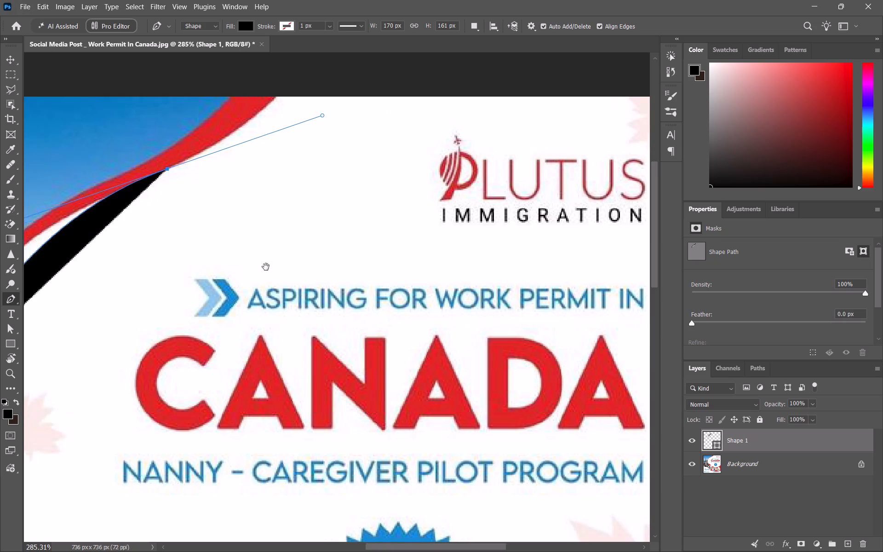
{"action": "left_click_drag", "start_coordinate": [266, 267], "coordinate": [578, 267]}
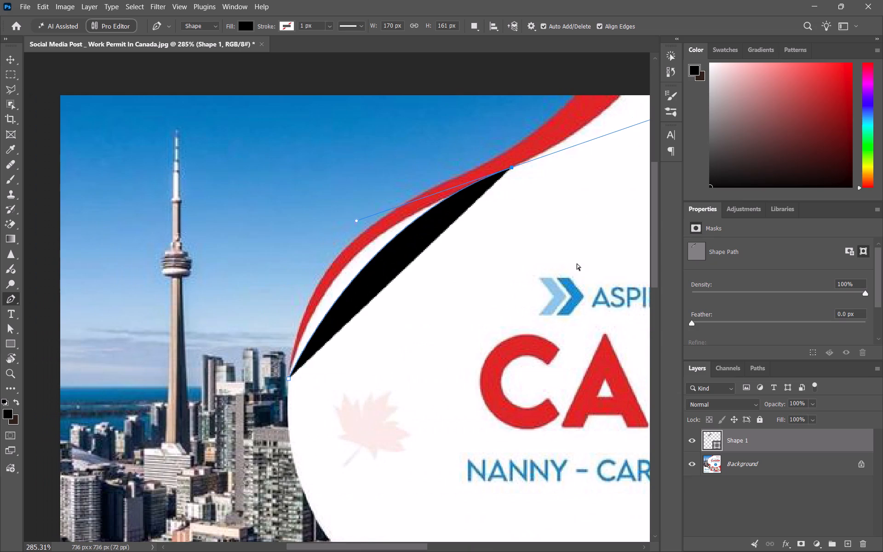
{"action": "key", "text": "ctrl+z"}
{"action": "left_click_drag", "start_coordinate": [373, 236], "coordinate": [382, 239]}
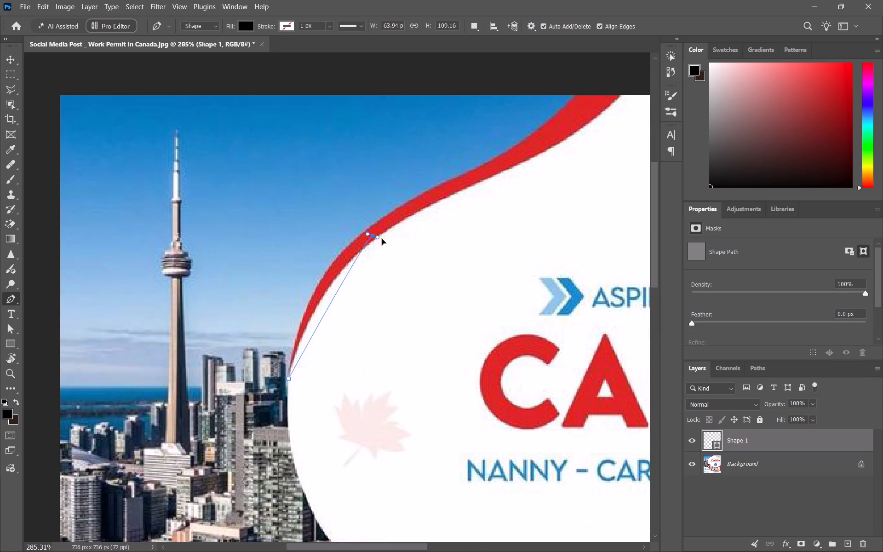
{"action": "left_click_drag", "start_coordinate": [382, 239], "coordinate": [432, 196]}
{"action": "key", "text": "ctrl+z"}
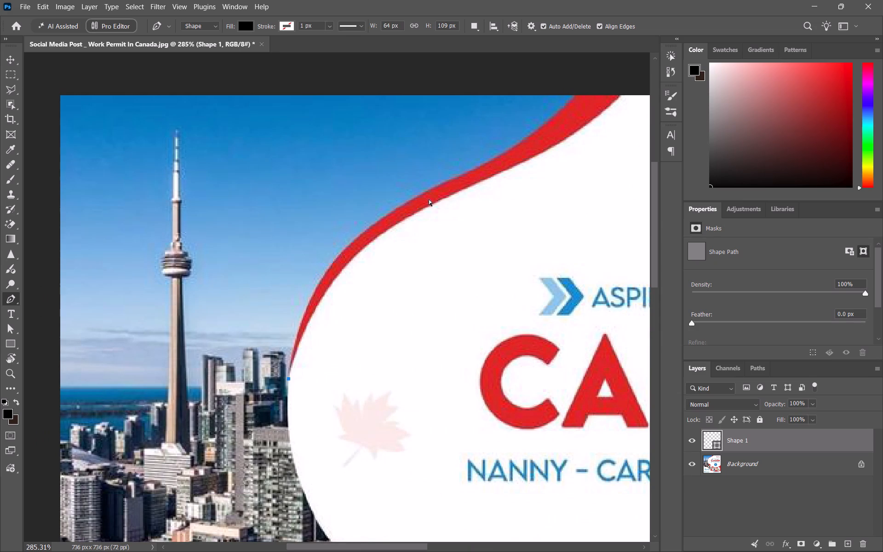
Trace the lower bend of the red band's inner edge as a curve about 58 by 100 px and remove its end anchor's outgoing handle.
{"action": "key", "text": "space"}
{"action": "scroll", "coordinate": [430, 212], "scroll_direction": "up", "scroll_amount": 6}
{"action": "scroll", "coordinate": [423, 233], "scroll_direction": "up", "scroll_amount": 7, "text": "alt"}
{"action": "scroll", "coordinate": [421, 247], "scroll_direction": "down", "scroll_amount": 9}
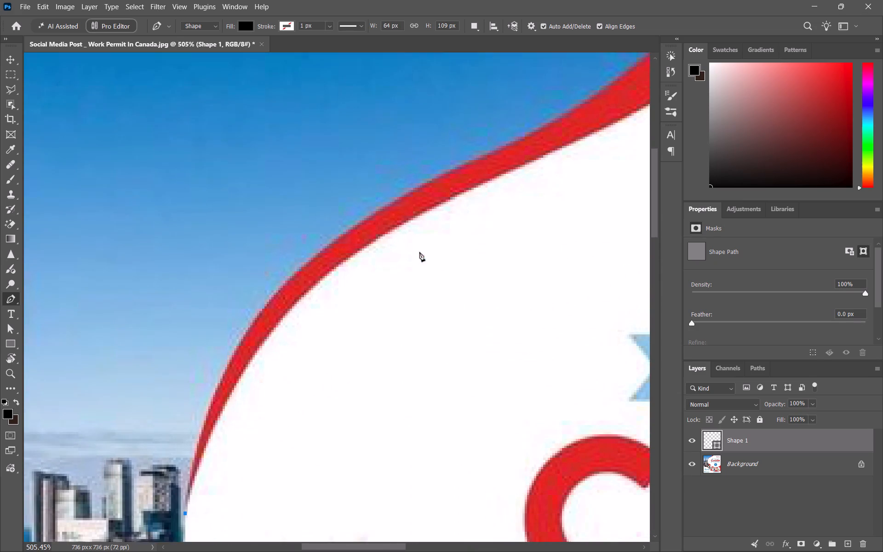
{"action": "scroll", "coordinate": [419, 252], "scroll_direction": "down", "scroll_amount": 7}
{"action": "left_click_drag", "start_coordinate": [321, 217], "coordinate": [387, 184]}
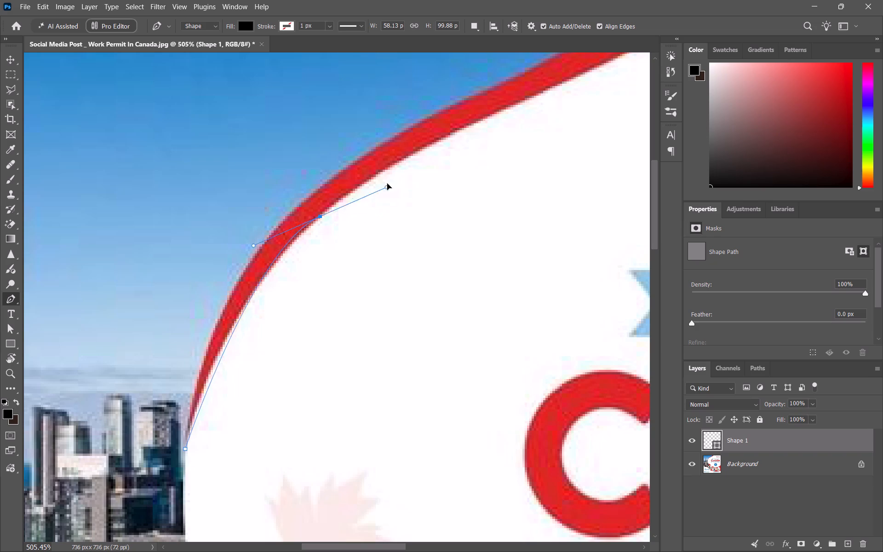
{"action": "left_click_drag", "start_coordinate": [387, 184], "coordinate": [415, 149]}
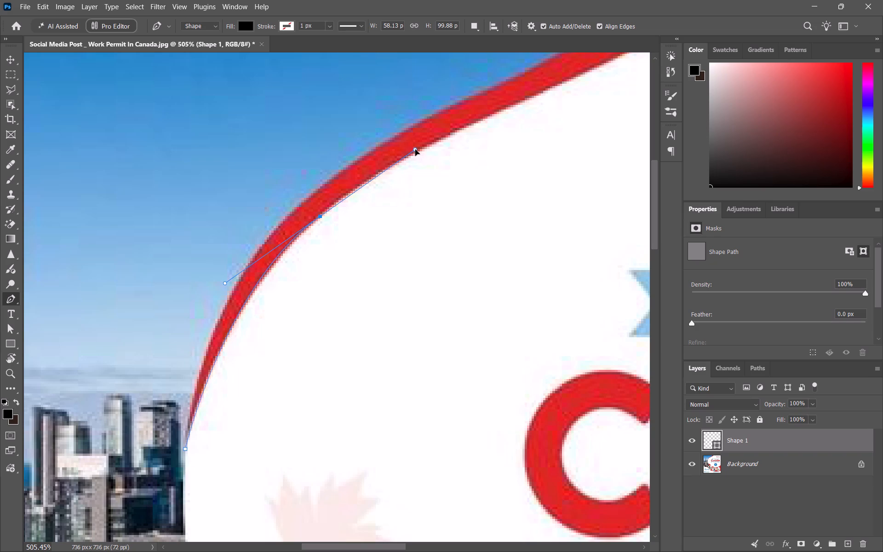
{"action": "left_click_drag", "start_coordinate": [415, 149], "coordinate": [410, 144]}
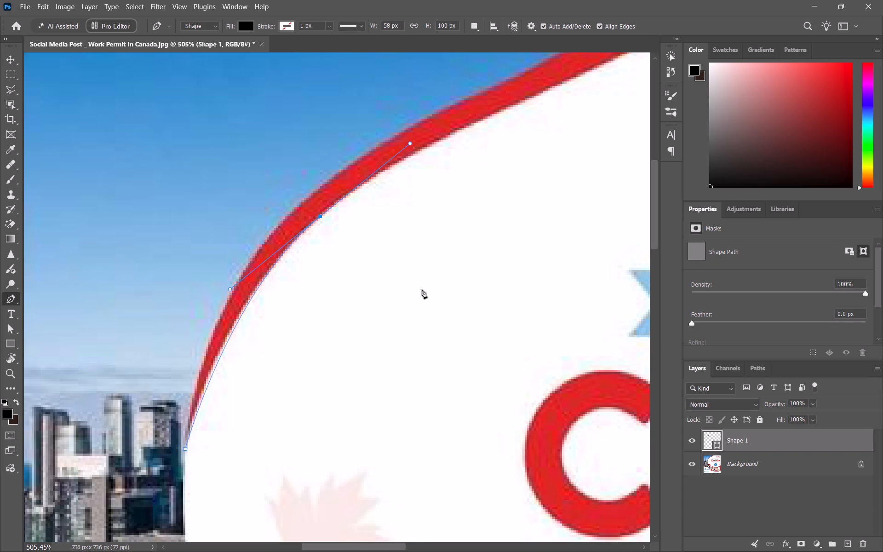
{"action": "key", "text": "space"}
{"action": "key", "text": "space"}
{"action": "key", "text": "space"}
{"action": "key", "text": "space"}
{"action": "key", "text": "space"}
{"action": "key", "text": "space"}
{"action": "key", "text": "space"}
{"action": "key", "text": "space"}
{"action": "key", "text": "space"}
{"action": "key", "text": "space"}
{"action": "key", "text": "space"}
{"action": "key", "text": "space"}
{"action": "key", "text": "space"}
{"action": "key", "text": "space"}
{"action": "key", "text": "space"}
{"action": "key", "text": "space"}
{"action": "key", "text": "space"}
{"action": "key", "text": "space"}
{"action": "left_click_drag", "start_coordinate": [505, 240], "coordinate": [320, 374]}
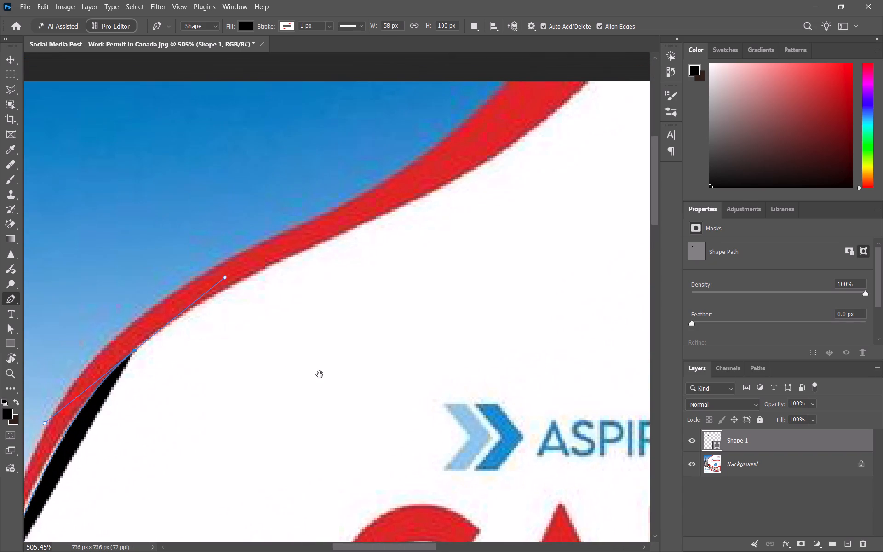
{"action": "left_click_drag", "start_coordinate": [320, 374], "coordinate": [319, 373]}
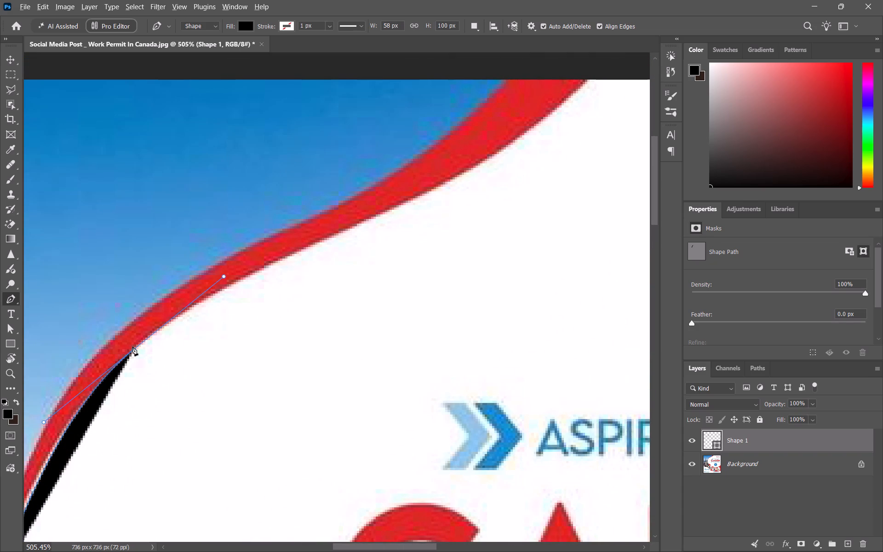
{"action": "left_click", "coordinate": [132, 346], "text": "alt"}
{"action": "key", "text": "ctrl+z"}
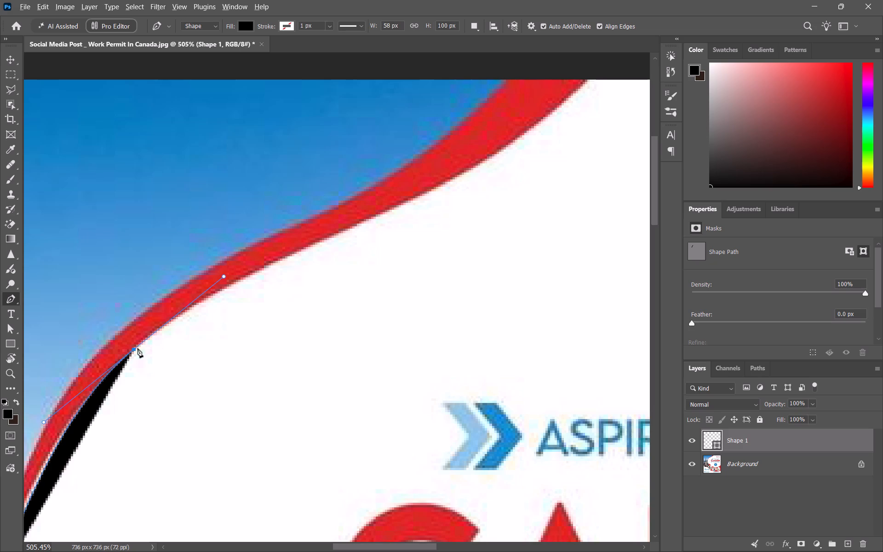
{"action": "left_click", "coordinate": [135, 350], "text": "alt"}
Continue the curve along the band's inner edge, extending the shape to about 183 by 167 px, and remove the new anchor's outgoing handle.
{"action": "left_click_drag", "start_coordinate": [424, 194], "coordinate": [514, 159]}
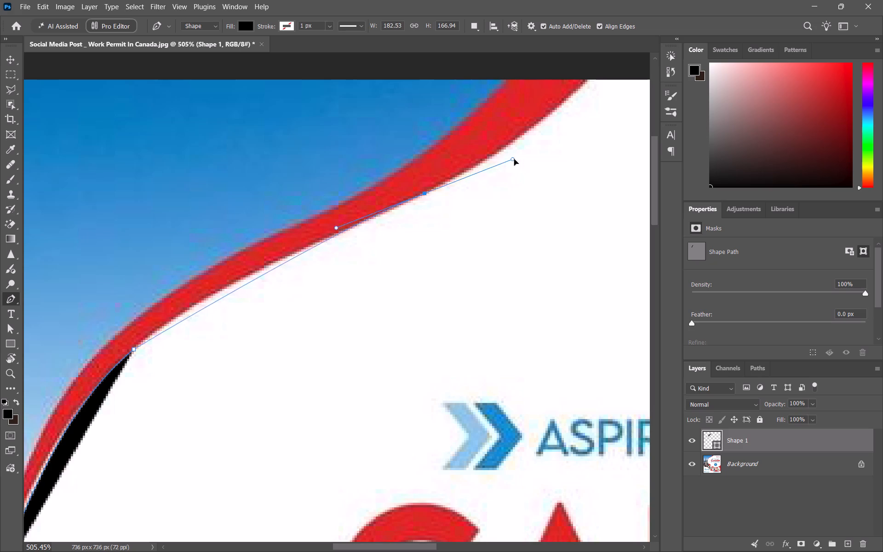
{"action": "left_click_drag", "start_coordinate": [514, 159], "coordinate": [575, 139]}
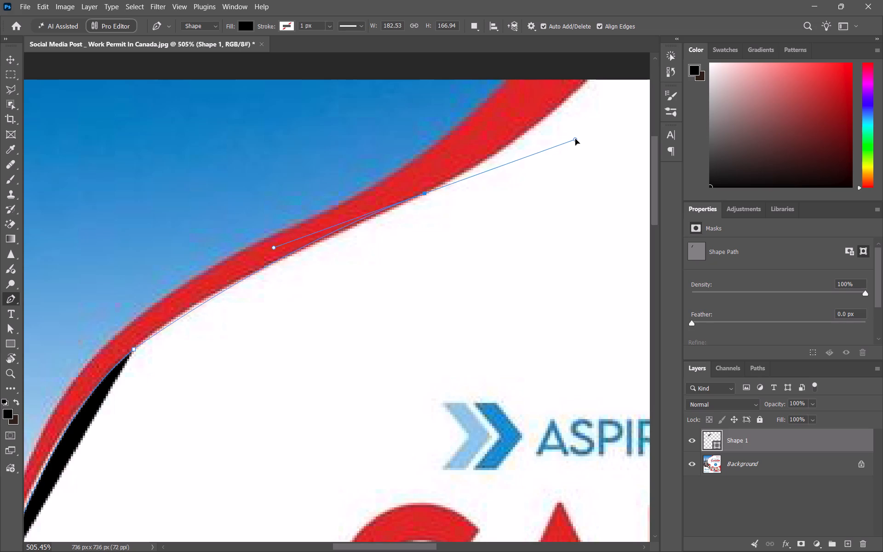
{"action": "left_click_drag", "start_coordinate": [575, 139], "coordinate": [602, 128]}
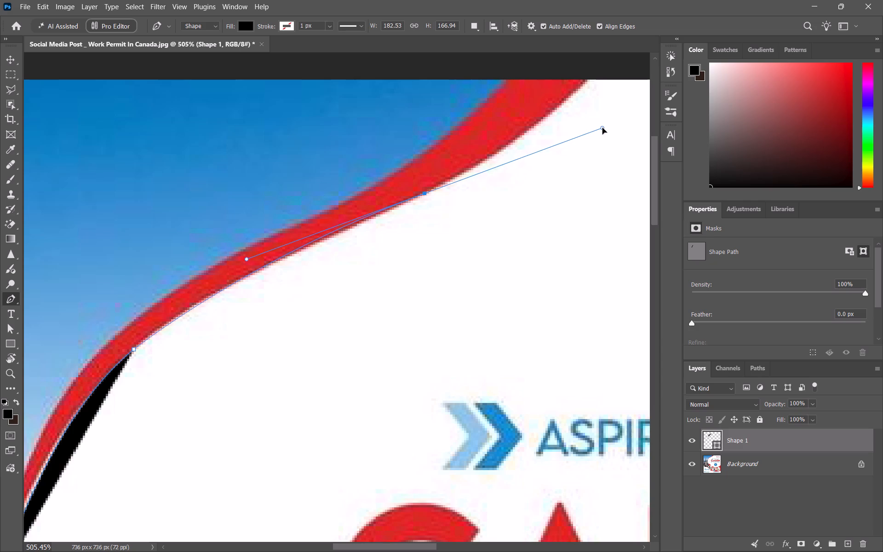
{"action": "left_click_drag", "start_coordinate": [602, 128], "coordinate": [603, 128]}
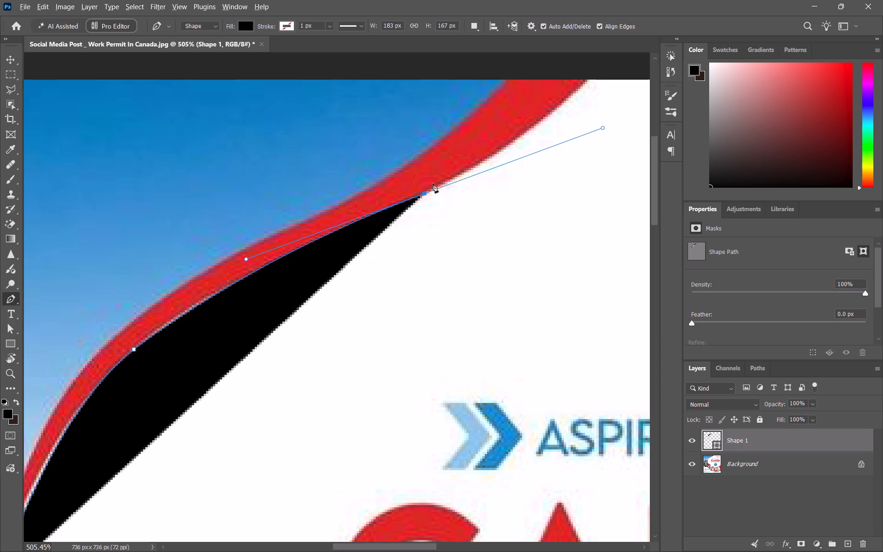
{"action": "left_click", "coordinate": [425, 191], "text": "alt"}
Continue the curve up the band's inner edge to the canvas's top edge, extending the shape to about 252 by 216 px, and remove the end anchor's outgoing handle.
{"action": "key", "text": "space"}
{"action": "key", "text": "space"}
{"action": "key", "text": "space"}
{"action": "key", "text": "space"}
{"action": "key", "text": "space"}
{"action": "key", "text": "space"}
{"action": "key", "text": "space"}
{"action": "key", "text": "space"}
{"action": "key", "text": "space"}
{"action": "key", "text": "space"}
{"action": "key", "text": "space"}
{"action": "left_click_drag", "start_coordinate": [485, 173], "coordinate": [317, 289]}
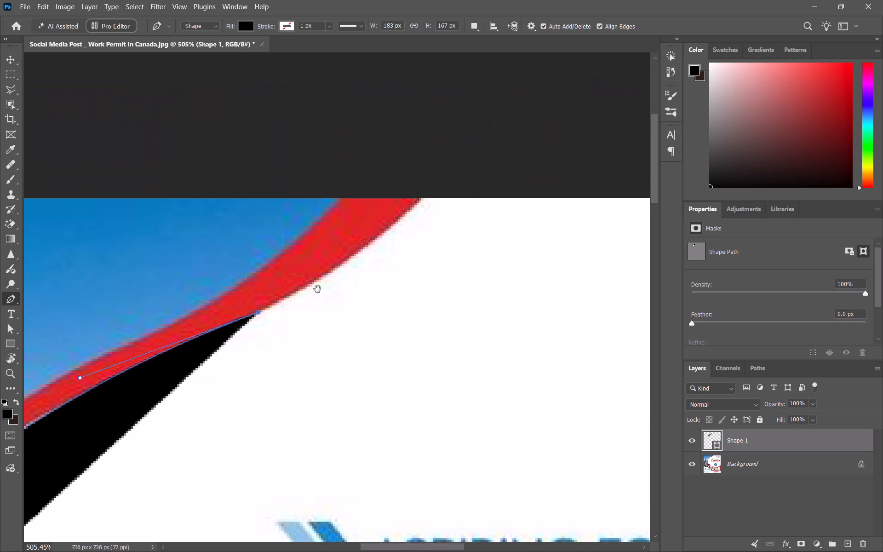
{"action": "left_click_drag", "start_coordinate": [317, 289], "coordinate": [318, 292]}
{"action": "left_click", "coordinate": [403, 207], "text": "alt"}
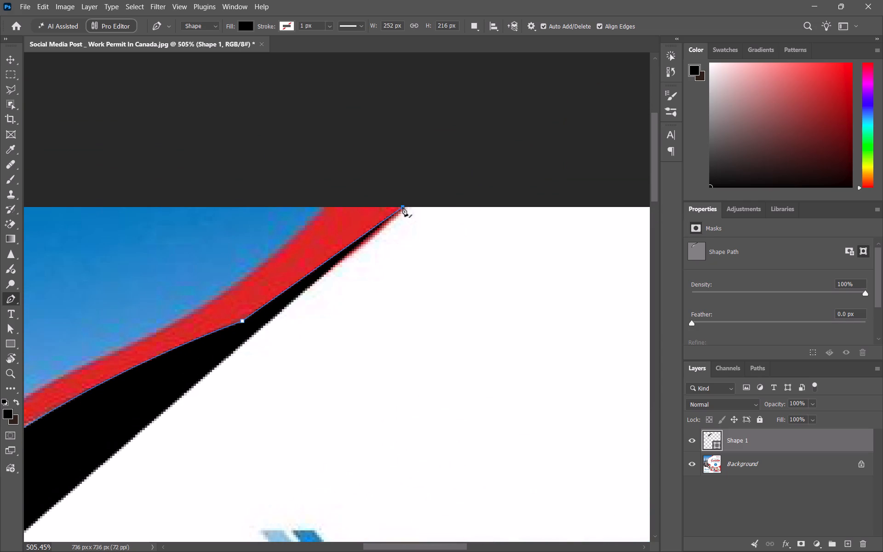
{"action": "key", "text": "ctrl+z"}
{"action": "key", "text": "space"}
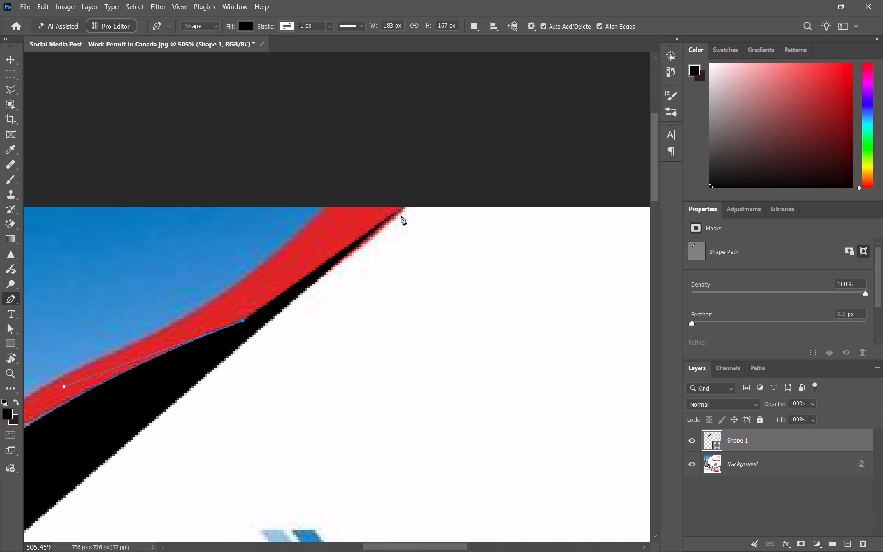
{"action": "scroll", "coordinate": [401, 216], "scroll_direction": "up", "scroll_amount": 7, "text": "alt"}
{"action": "left_click_drag", "start_coordinate": [406, 200], "coordinate": [389, 138]}
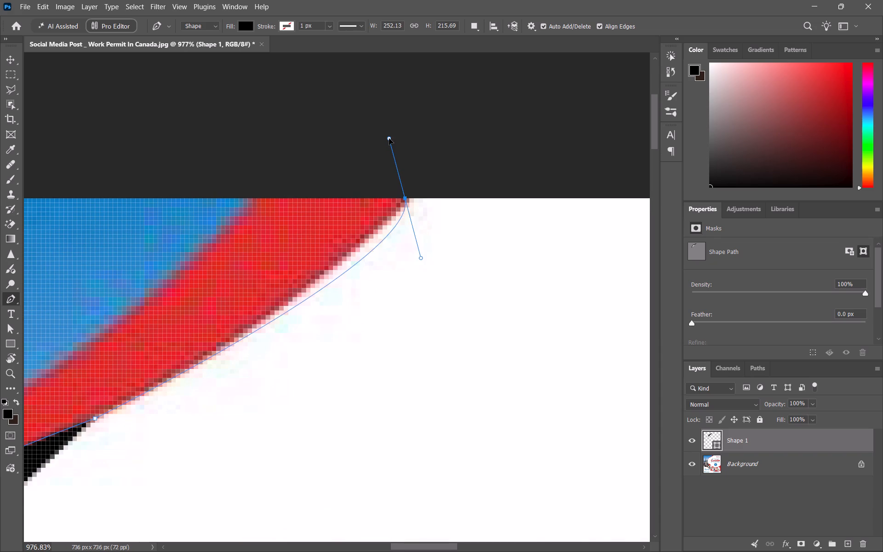
{"action": "left_click_drag", "start_coordinate": [389, 138], "coordinate": [445, 129]}
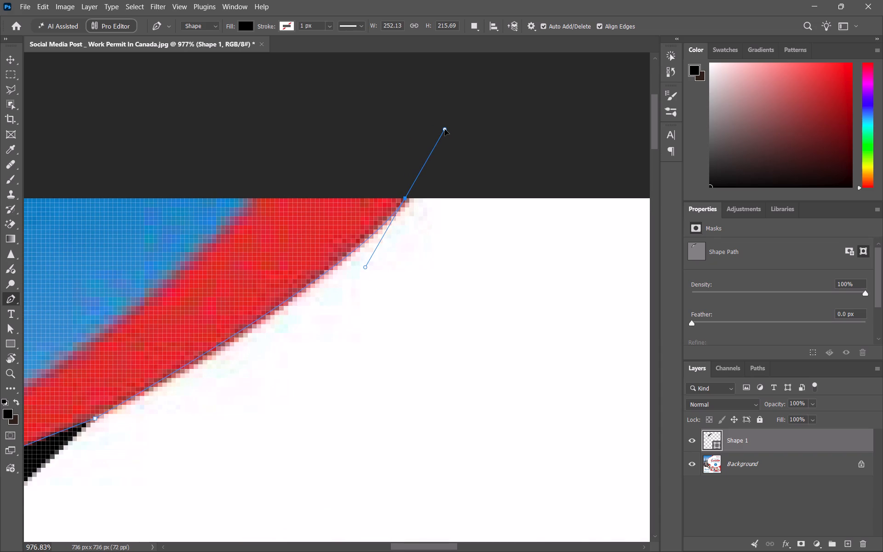
{"action": "left_click_drag", "start_coordinate": [445, 129], "coordinate": [444, 126]}
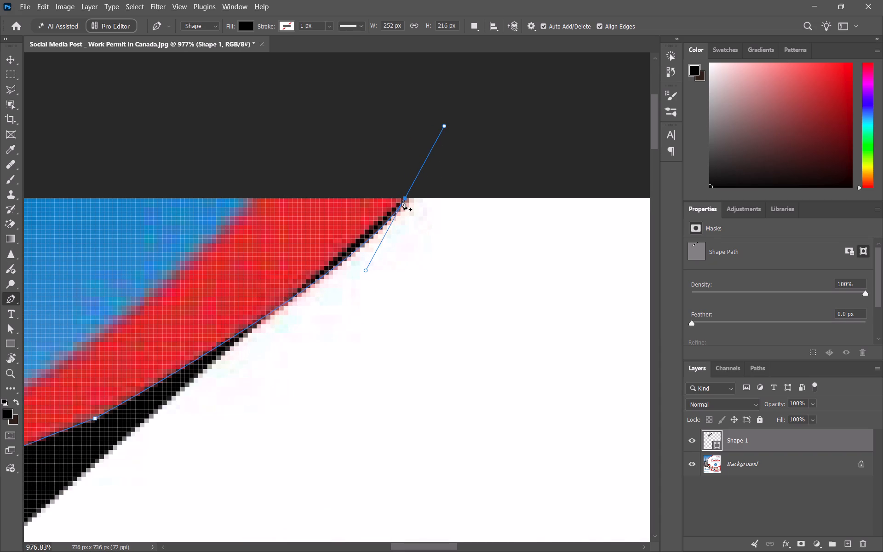
{"action": "left_click", "coordinate": [405, 197], "text": "alt"}
Add a straight segment along the canvas's top edge to the corner where the red band's outer edge starts.
{"action": "scroll", "coordinate": [423, 167], "scroll_direction": "down", "scroll_amount": 14, "text": "alt"}
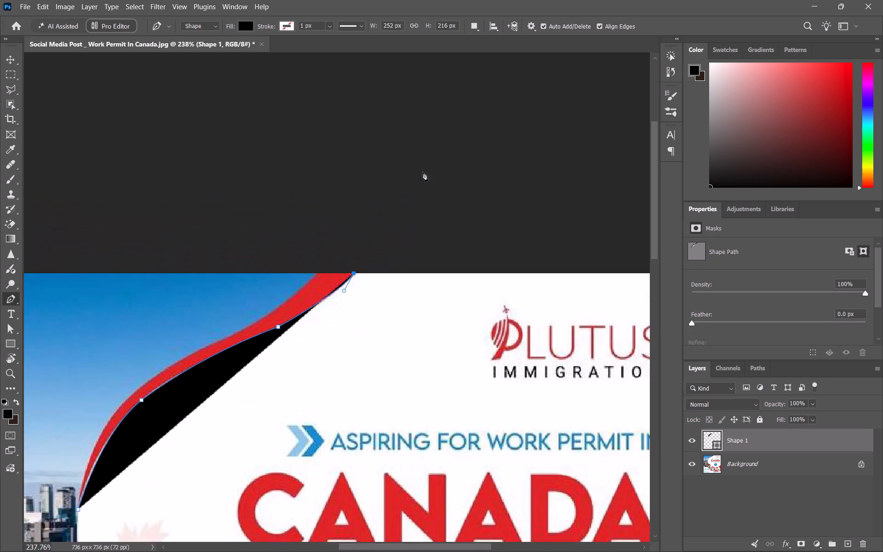
{"action": "scroll", "coordinate": [423, 172], "scroll_direction": "down", "scroll_amount": 5, "text": "alt"}
{"action": "scroll", "coordinate": [323, 277], "scroll_direction": "up", "scroll_amount": 10, "text": "alt"}
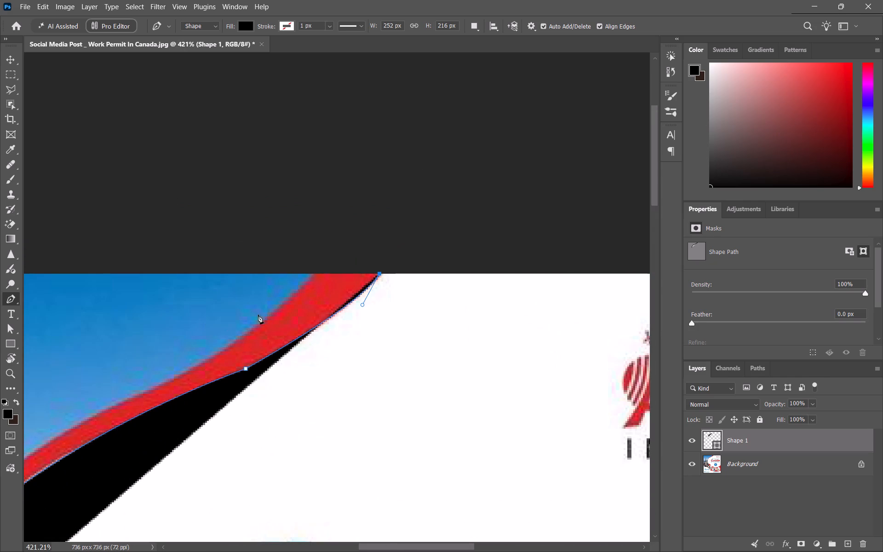
{"action": "left_click", "coordinate": [313, 274]}
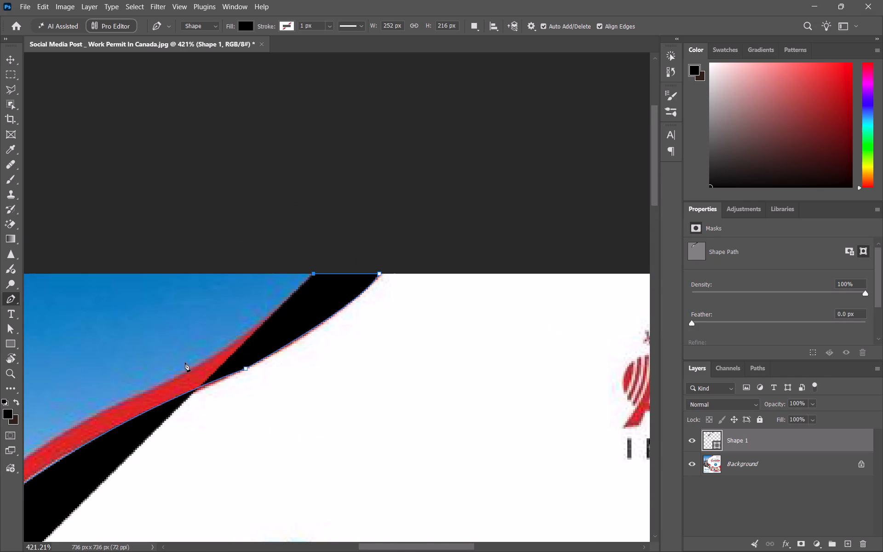
Trace the upper part of the red band's outer edge with a curved segment down to its narrowing section.
{"action": "scroll", "coordinate": [198, 354], "scroll_direction": "down", "scroll_amount": 5}
{"action": "scroll", "coordinate": [198, 354], "scroll_direction": "up", "scroll_amount": 3}
{"action": "left_click_drag", "start_coordinate": [164, 362], "coordinate": [165, 350]}
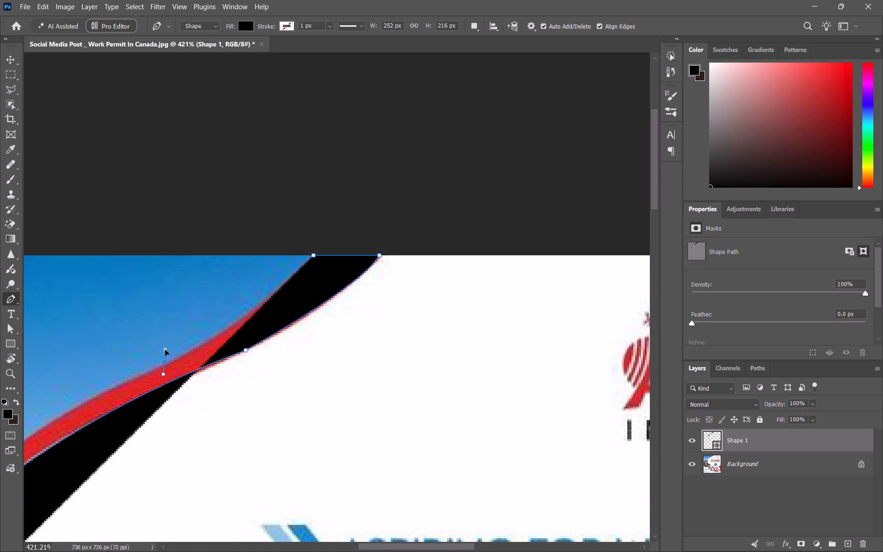
{"action": "left_click_drag", "start_coordinate": [165, 350], "coordinate": [126, 362]}
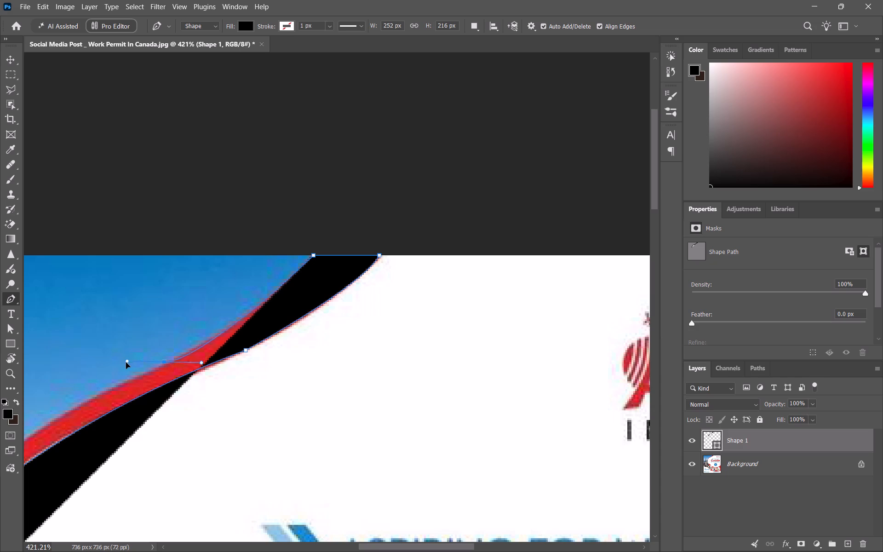
{"action": "left_click_drag", "start_coordinate": [126, 362], "coordinate": [126, 366]}
Set the shape's fill to no color so the red band underneath can be traced.
{"action": "left_click", "coordinate": [247, 27]}
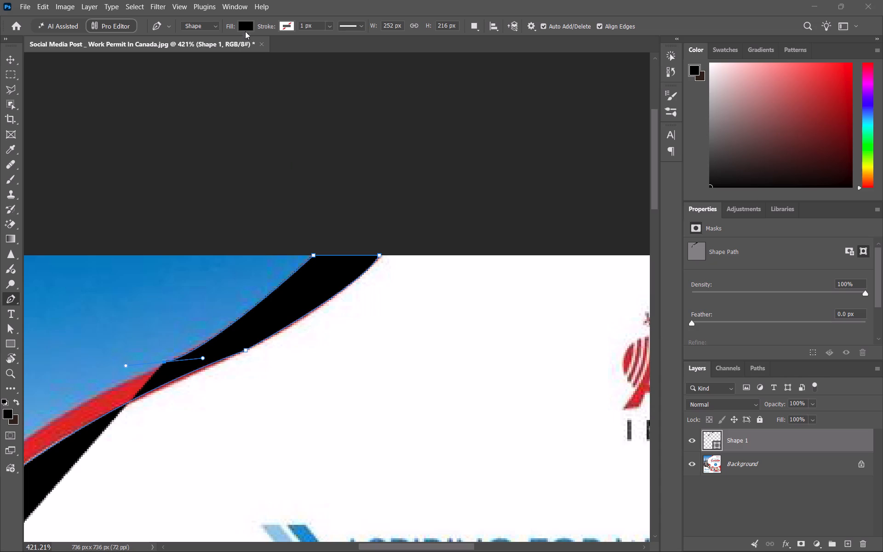
{"action": "left_click", "coordinate": [177, 52]}
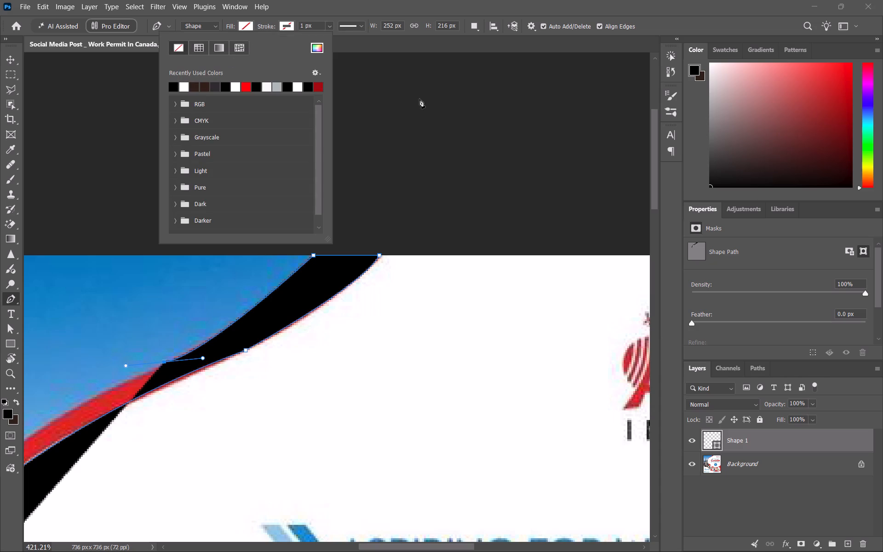
{"action": "left_click", "coordinate": [419, 99]}
{"action": "key", "text": "ctrl+z"}
Remove the outgoing handle from the last anchor on the band's outer edge.
{"action": "key", "text": "space"}
{"action": "key", "text": "space"}
{"action": "key", "text": "space"}
{"action": "key", "text": "space"}
{"action": "key", "text": "space"}
{"action": "key", "text": "space"}
{"action": "key", "text": "space"}
{"action": "key", "text": "space"}
{"action": "key", "text": "space"}
{"action": "key", "text": "space"}
{"action": "key", "text": "space"}
{"action": "key", "text": "space"}
{"action": "key", "text": "space"}
{"action": "key", "text": "space"}
{"action": "key", "text": "space"}
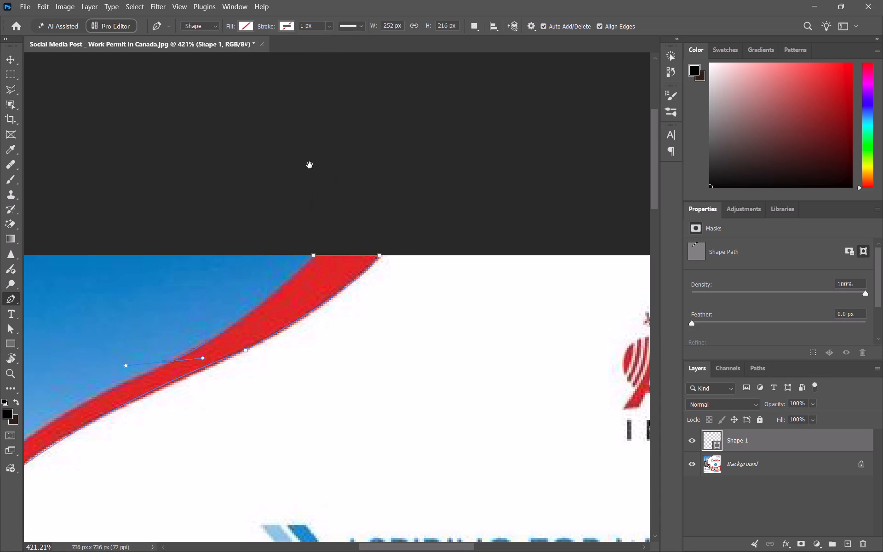
{"action": "scroll", "coordinate": [251, 205], "scroll_direction": "down", "scroll_amount": 5}
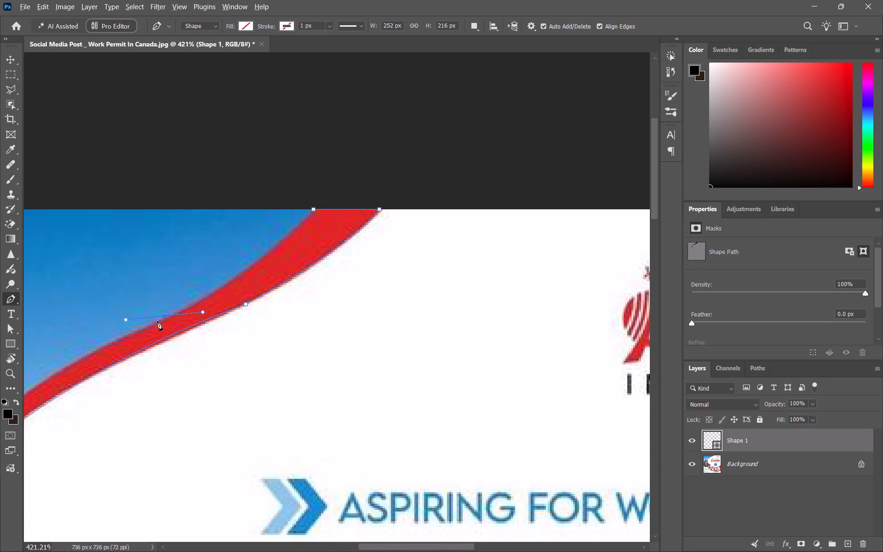
{"action": "left_click", "coordinate": [165, 316], "text": "alt"}
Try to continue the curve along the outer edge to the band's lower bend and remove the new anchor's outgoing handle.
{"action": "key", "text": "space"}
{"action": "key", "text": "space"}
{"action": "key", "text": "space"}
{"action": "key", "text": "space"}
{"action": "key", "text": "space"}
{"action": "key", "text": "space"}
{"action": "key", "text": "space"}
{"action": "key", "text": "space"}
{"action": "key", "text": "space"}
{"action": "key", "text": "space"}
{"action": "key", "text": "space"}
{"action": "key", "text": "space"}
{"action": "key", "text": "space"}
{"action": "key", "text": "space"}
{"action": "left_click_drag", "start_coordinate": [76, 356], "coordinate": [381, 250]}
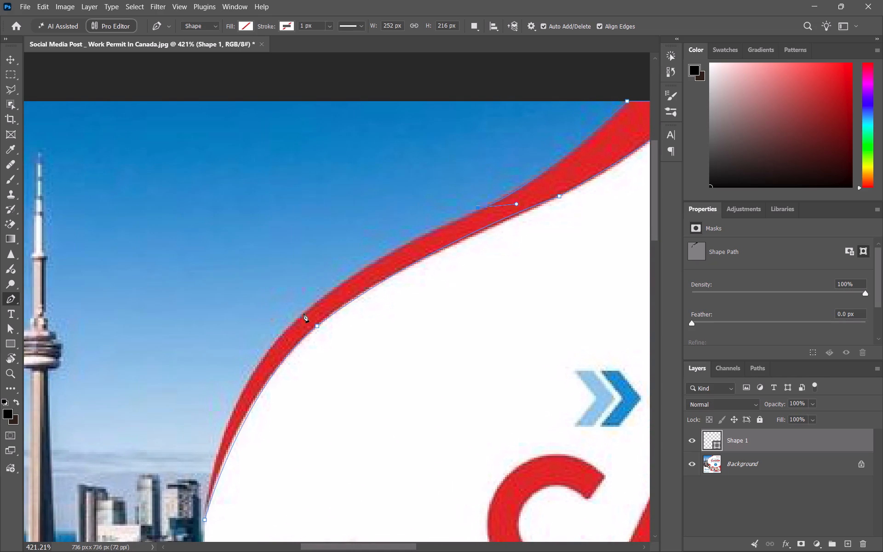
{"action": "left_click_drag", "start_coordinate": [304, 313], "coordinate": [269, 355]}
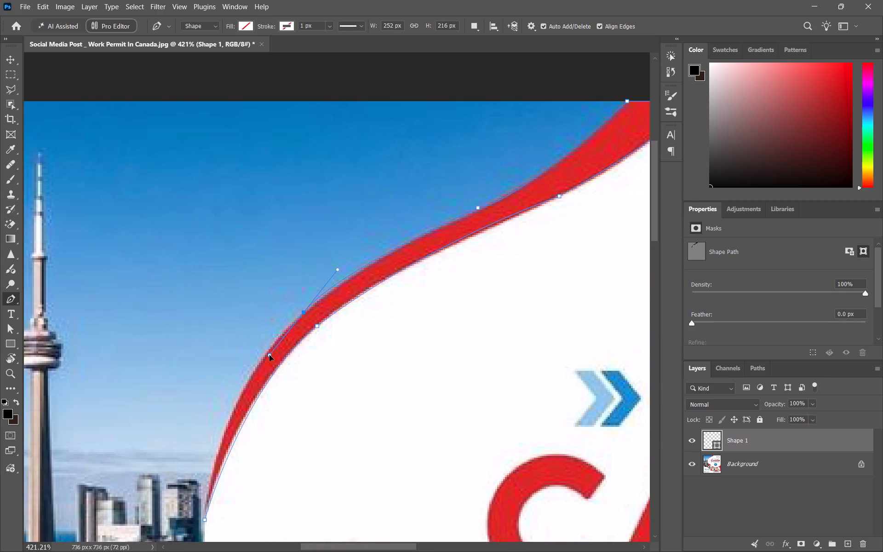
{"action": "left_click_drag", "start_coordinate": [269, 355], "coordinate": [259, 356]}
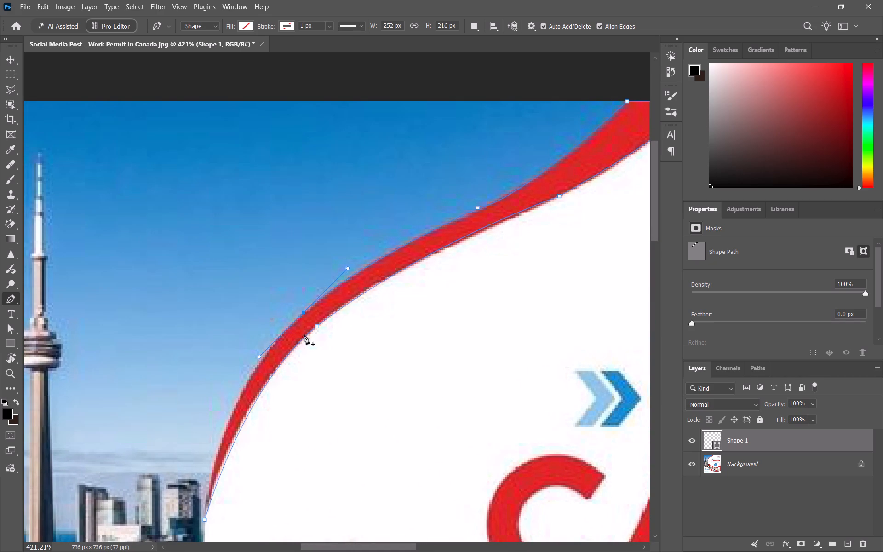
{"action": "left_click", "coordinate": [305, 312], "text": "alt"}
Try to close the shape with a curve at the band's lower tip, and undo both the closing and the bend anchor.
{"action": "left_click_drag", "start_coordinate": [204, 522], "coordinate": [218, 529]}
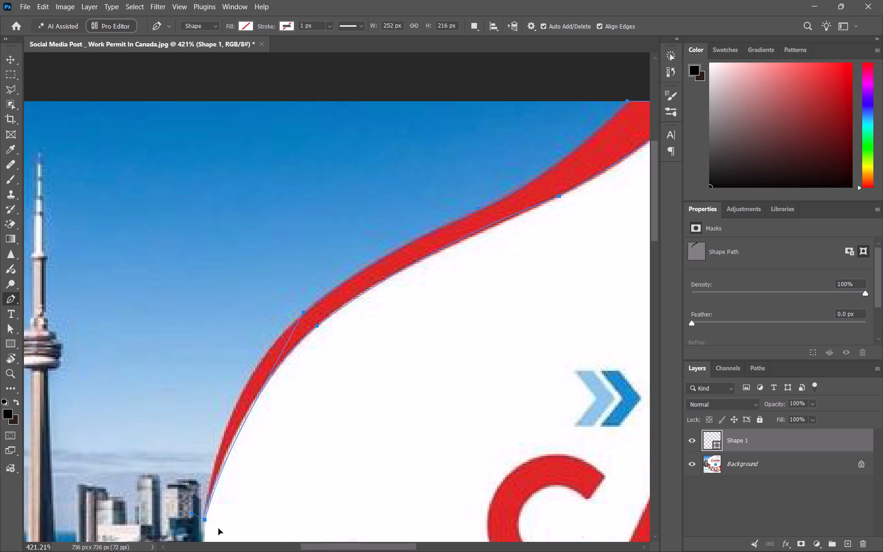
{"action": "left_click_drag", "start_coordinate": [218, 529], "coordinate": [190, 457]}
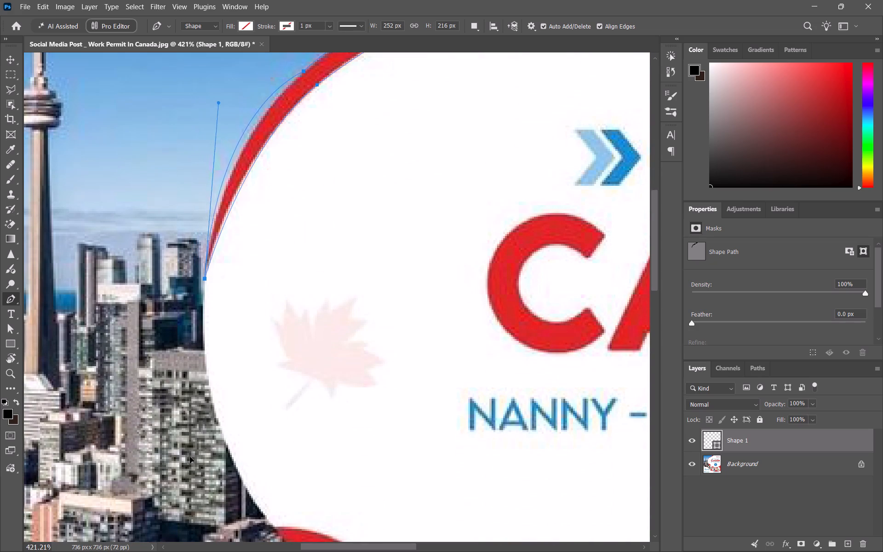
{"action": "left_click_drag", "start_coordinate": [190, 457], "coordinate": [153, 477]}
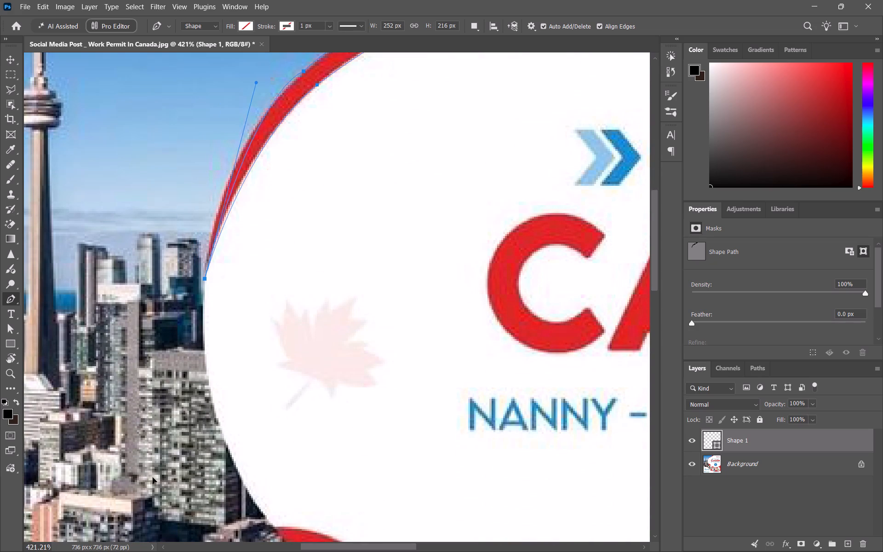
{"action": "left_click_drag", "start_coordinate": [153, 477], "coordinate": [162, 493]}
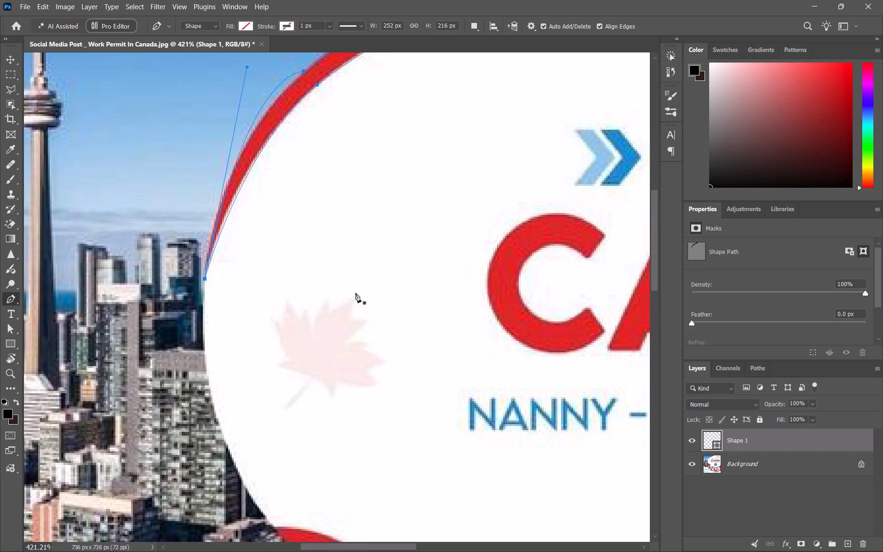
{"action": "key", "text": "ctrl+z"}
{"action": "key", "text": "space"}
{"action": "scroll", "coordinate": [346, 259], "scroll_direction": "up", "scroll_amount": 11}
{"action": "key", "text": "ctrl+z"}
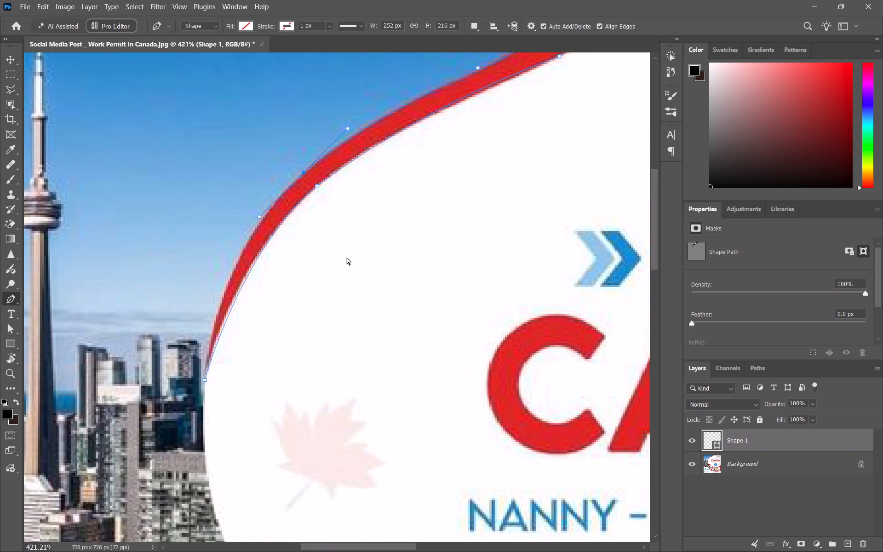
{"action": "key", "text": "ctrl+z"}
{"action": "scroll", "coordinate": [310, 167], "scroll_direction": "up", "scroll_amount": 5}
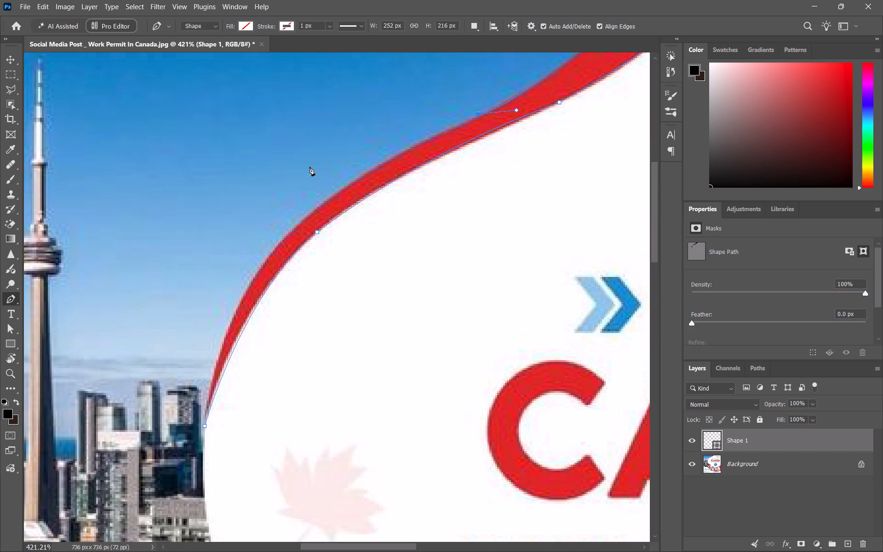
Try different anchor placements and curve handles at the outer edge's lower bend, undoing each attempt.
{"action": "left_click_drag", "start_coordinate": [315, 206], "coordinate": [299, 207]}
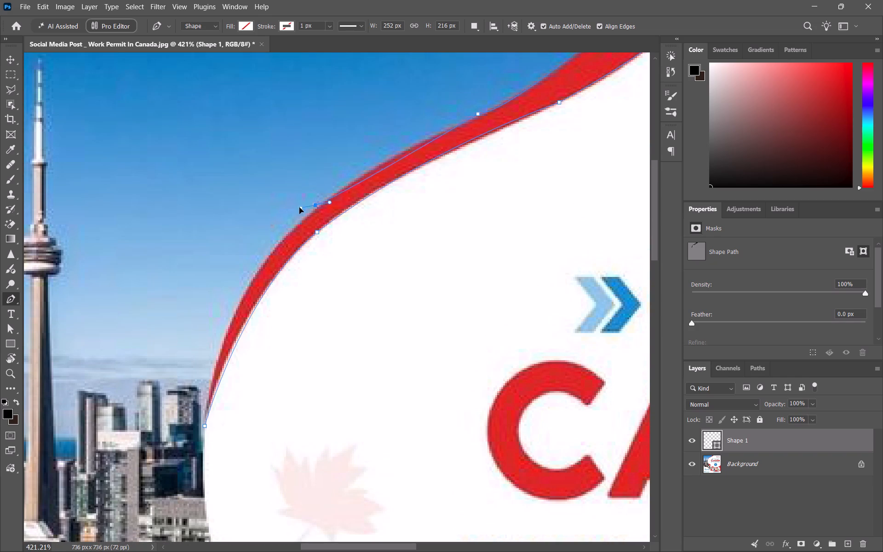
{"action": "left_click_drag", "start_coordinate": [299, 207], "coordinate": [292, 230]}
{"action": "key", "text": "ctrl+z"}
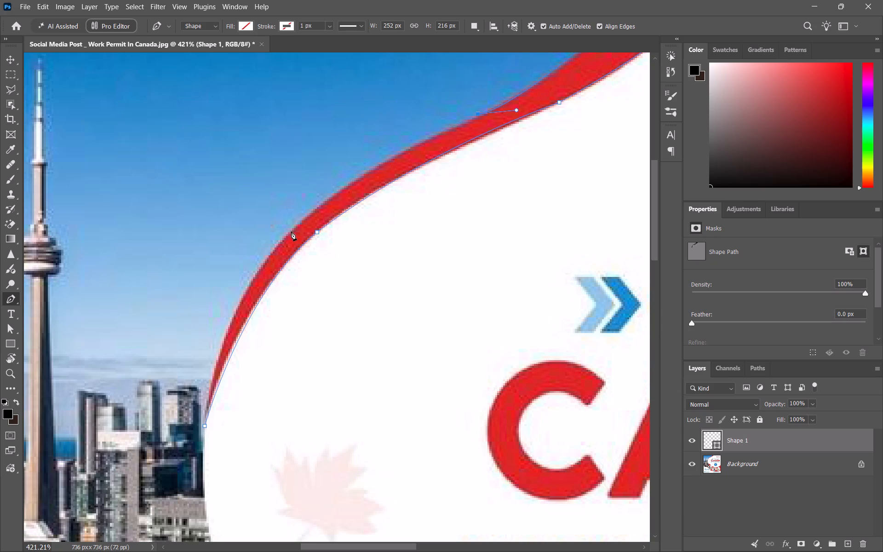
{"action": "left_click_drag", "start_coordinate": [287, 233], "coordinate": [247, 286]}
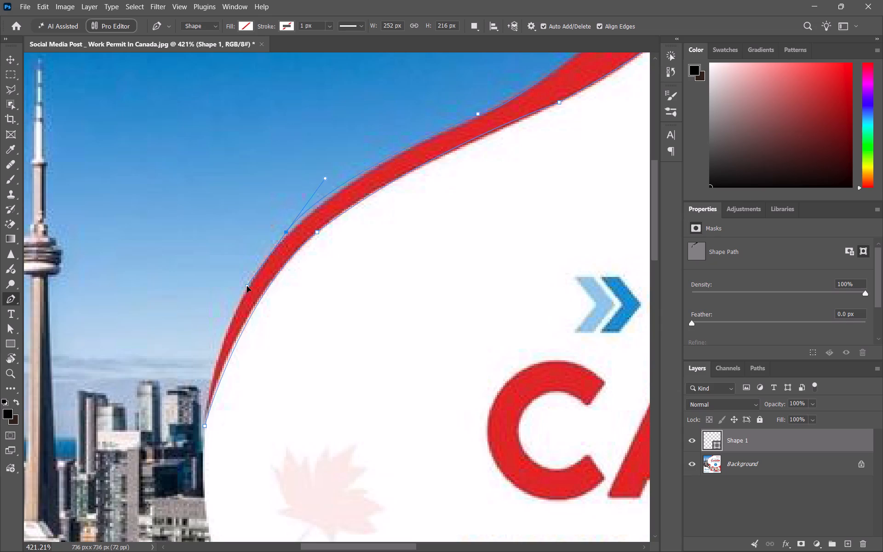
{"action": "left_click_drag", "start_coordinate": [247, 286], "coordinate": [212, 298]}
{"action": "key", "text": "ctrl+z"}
Trace the outer edge down to the band's lower bend with a curved segment and remove the new anchor's outgoing handle.
{"action": "left_click_drag", "start_coordinate": [305, 219], "coordinate": [283, 253]}
{"action": "left_click", "coordinate": [306, 217], "text": "alt"}
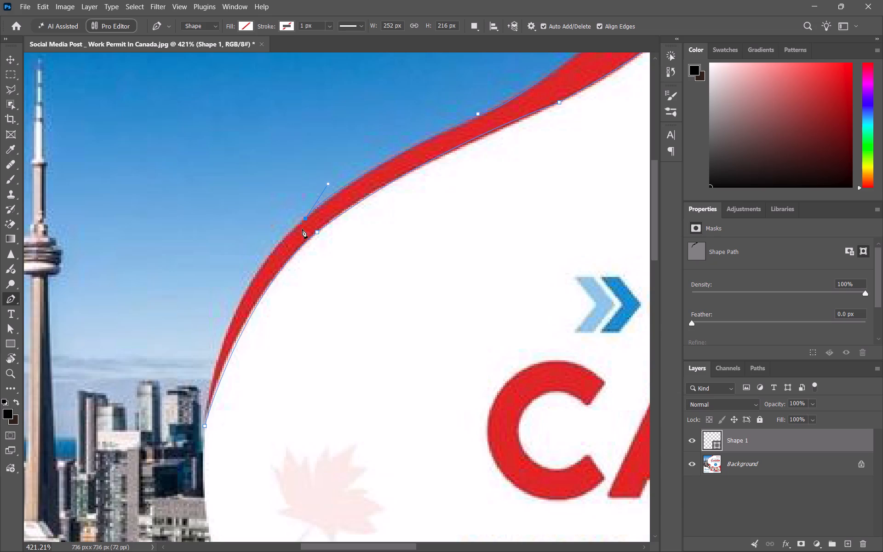
Close the shape at the starting anchor on the band's lower tip with a curve following the outer edge.
{"action": "left_click_drag", "start_coordinate": [204, 425], "coordinate": [248, 430]}
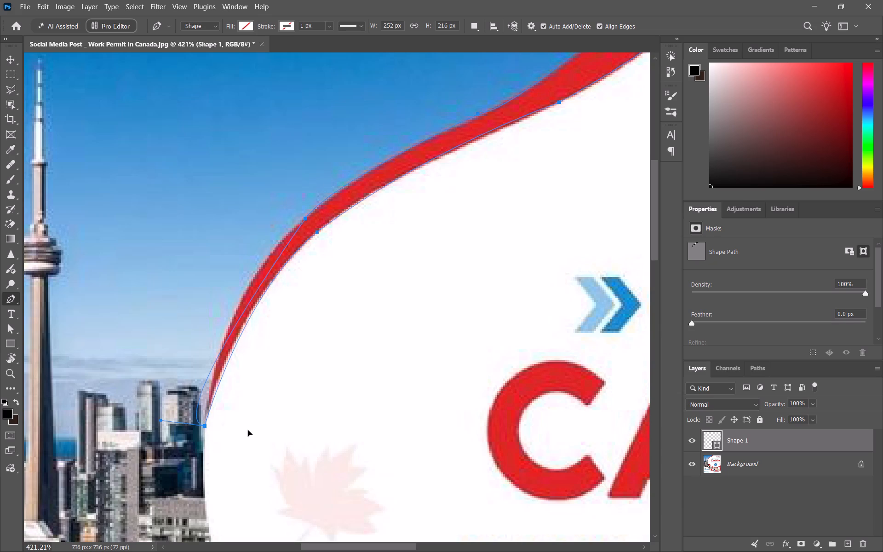
{"action": "left_click_drag", "start_coordinate": [248, 430], "coordinate": [238, 494]}
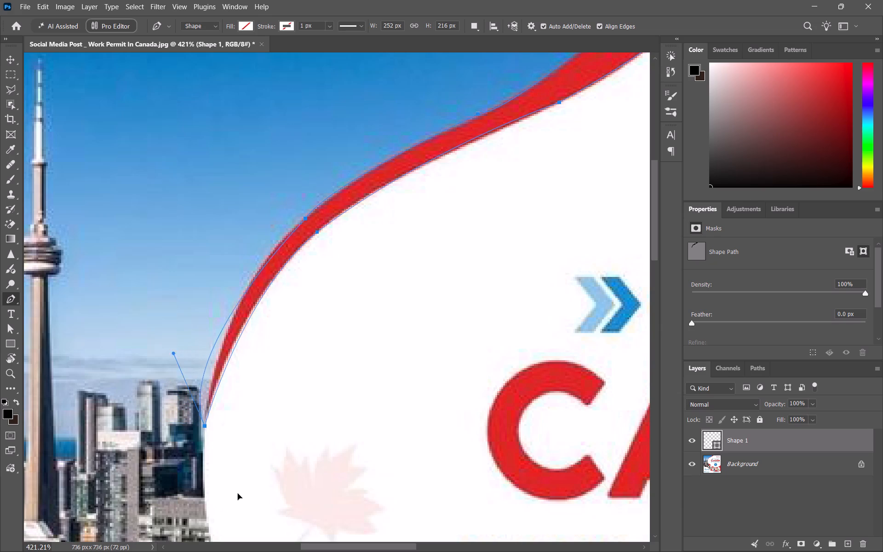
{"action": "left_click_drag", "start_coordinate": [238, 494], "coordinate": [216, 422]}
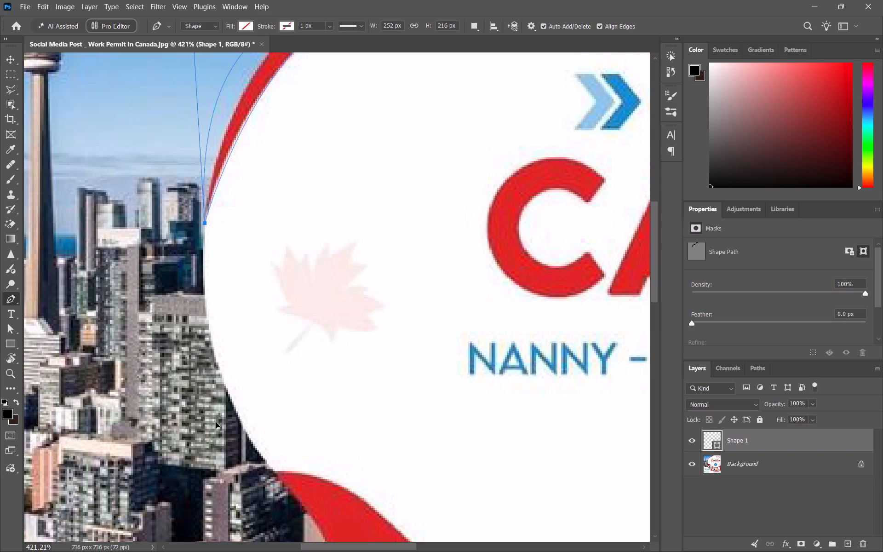
{"action": "left_click_drag", "start_coordinate": [216, 422], "coordinate": [217, 302]}
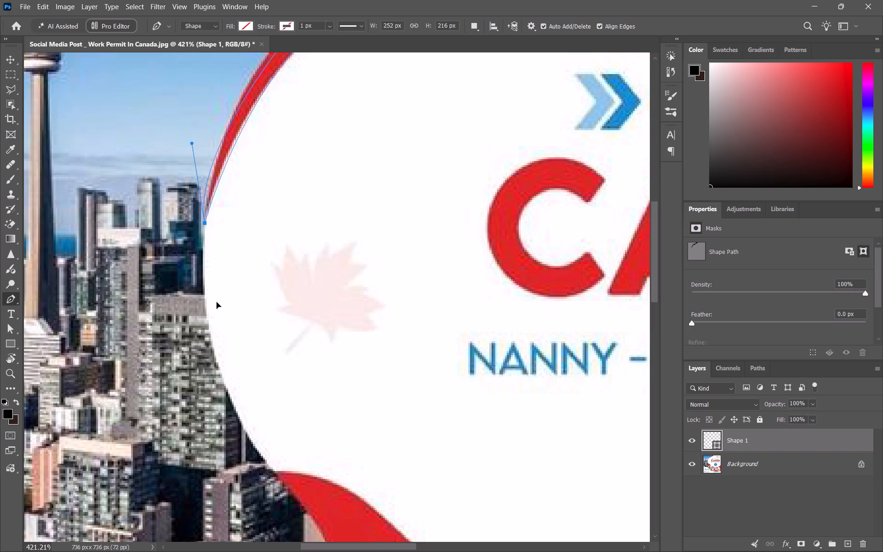
{"action": "left_click_drag", "start_coordinate": [217, 302], "coordinate": [217, 320]}
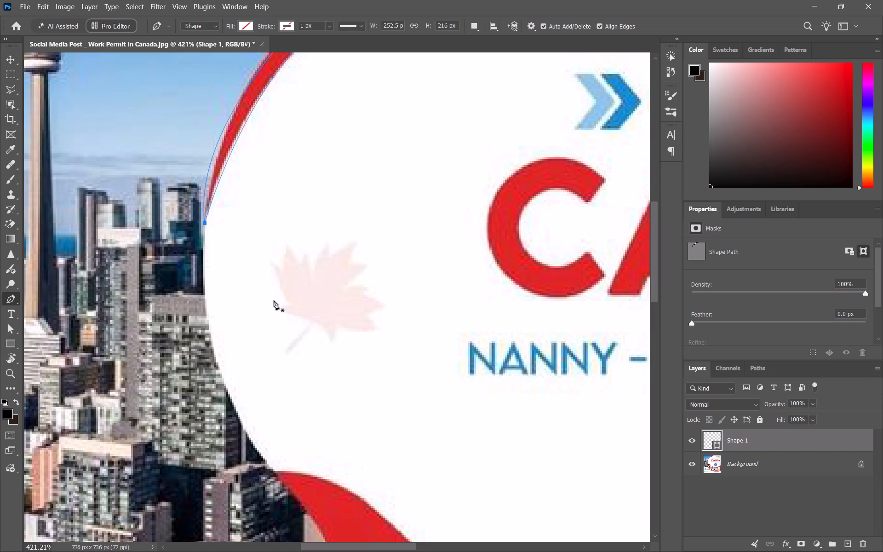
Fill the traced band shape with pure red.
{"action": "key", "text": "space"}
{"action": "key", "text": "space"}
{"action": "key", "text": "space"}
{"action": "key", "text": "space"}
{"action": "key", "text": "space"}
{"action": "key", "text": "space"}
{"action": "key", "text": "space"}
{"action": "key", "text": "space"}
{"action": "key", "text": "space"}
{"action": "key", "text": "space"}
{"action": "key", "text": "space"}
{"action": "key", "text": "space"}
{"action": "key", "text": "space"}
{"action": "key", "text": "space"}
{"action": "key", "text": "space"}
{"action": "key", "text": "space"}
{"action": "key", "text": "space"}
{"action": "key", "text": "space"}
{"action": "key", "text": "space"}
{"action": "key", "text": "space"}
{"action": "left_click_drag", "start_coordinate": [294, 263], "coordinate": [276, 423]}
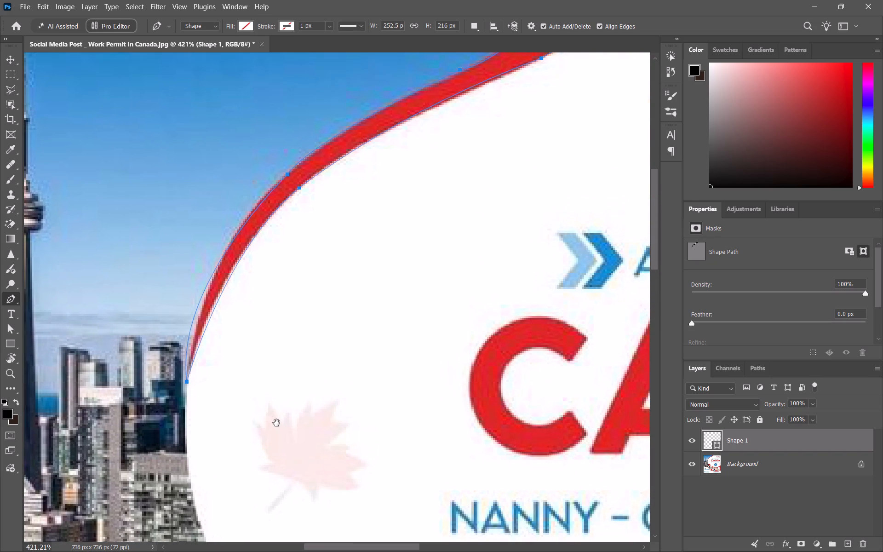
{"action": "left_click_drag", "start_coordinate": [276, 423], "coordinate": [276, 423]}
{"action": "left_click", "coordinate": [245, 15]}
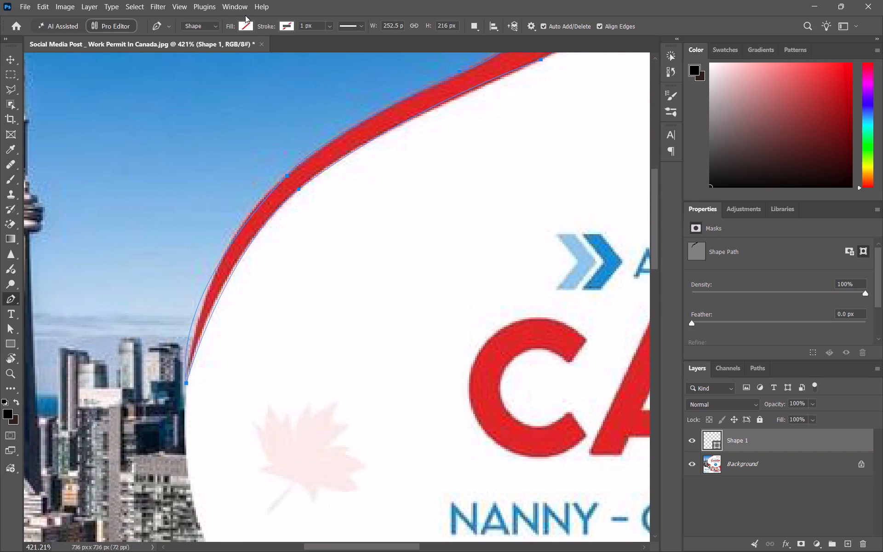
{"action": "left_click", "coordinate": [246, 24]}
{"action": "left_click", "coordinate": [246, 86]}
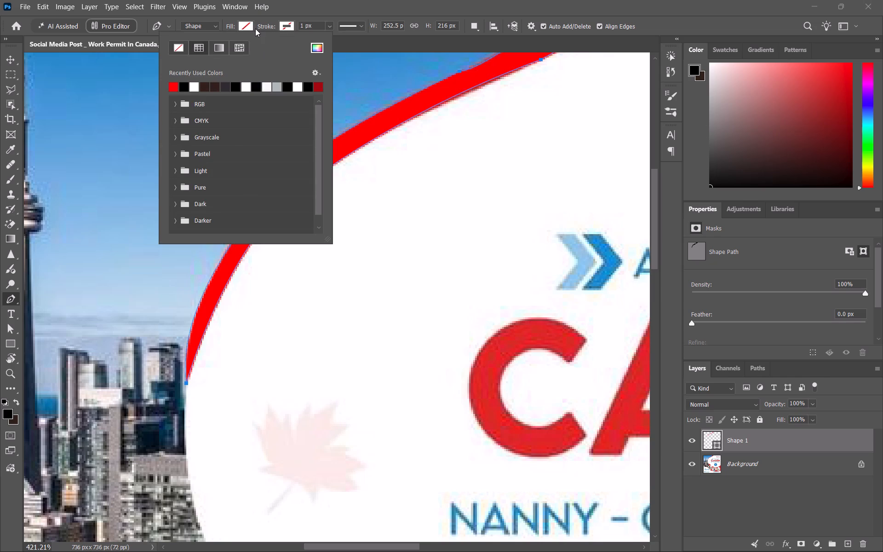
{"action": "left_click", "coordinate": [251, 27]}
Hide the Background layer to examine the red band on its own.
{"action": "scroll", "coordinate": [426, 166], "scroll_direction": "up", "scroll_amount": 13}
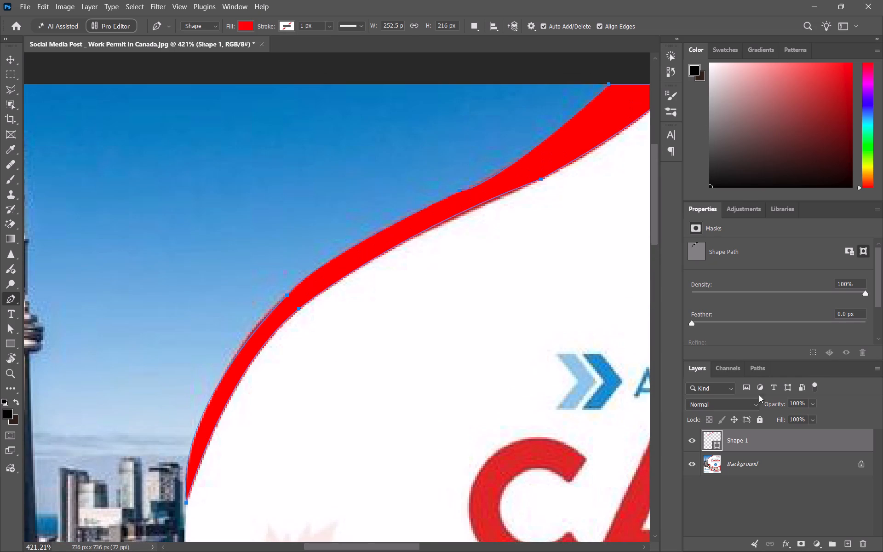
{"action": "left_click", "coordinate": [693, 464]}
{"action": "scroll", "coordinate": [527, 255], "scroll_direction": "down", "scroll_amount": 3}
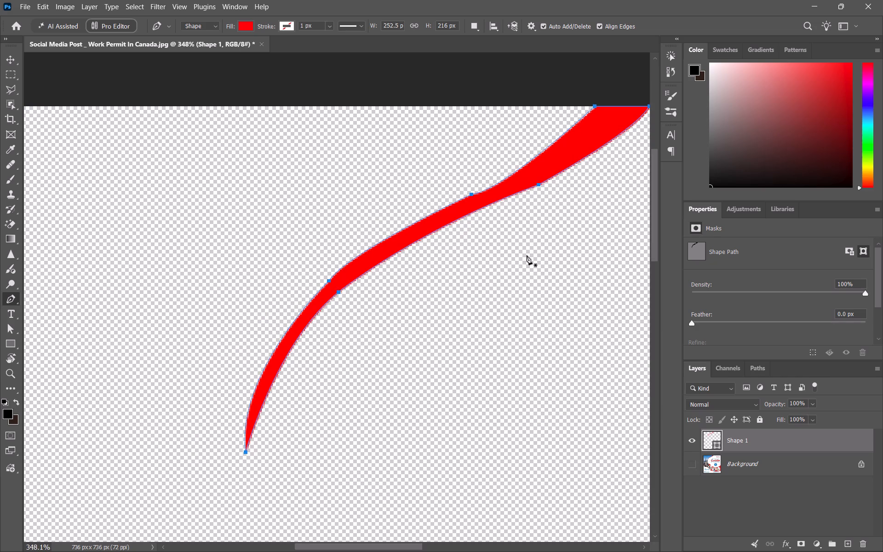
{"action": "scroll", "coordinate": [526, 255], "scroll_direction": "down", "scroll_amount": 2, "text": "alt"}
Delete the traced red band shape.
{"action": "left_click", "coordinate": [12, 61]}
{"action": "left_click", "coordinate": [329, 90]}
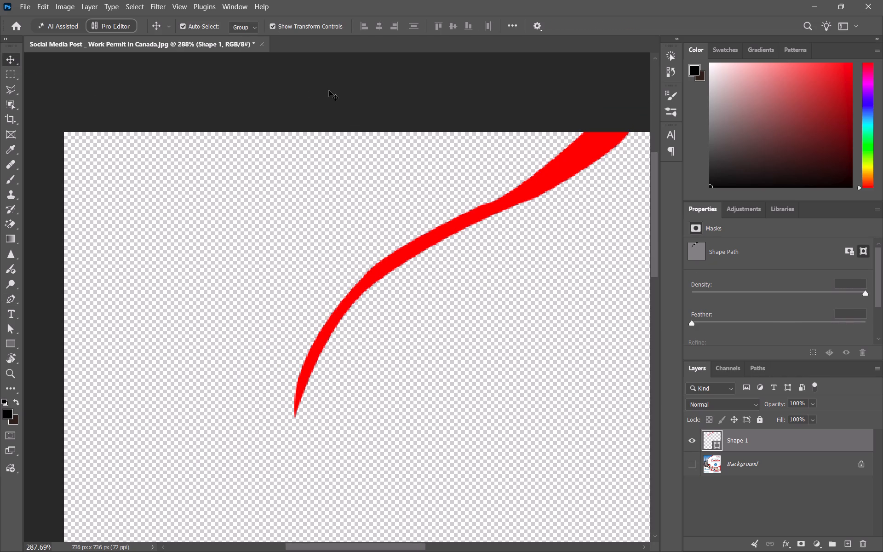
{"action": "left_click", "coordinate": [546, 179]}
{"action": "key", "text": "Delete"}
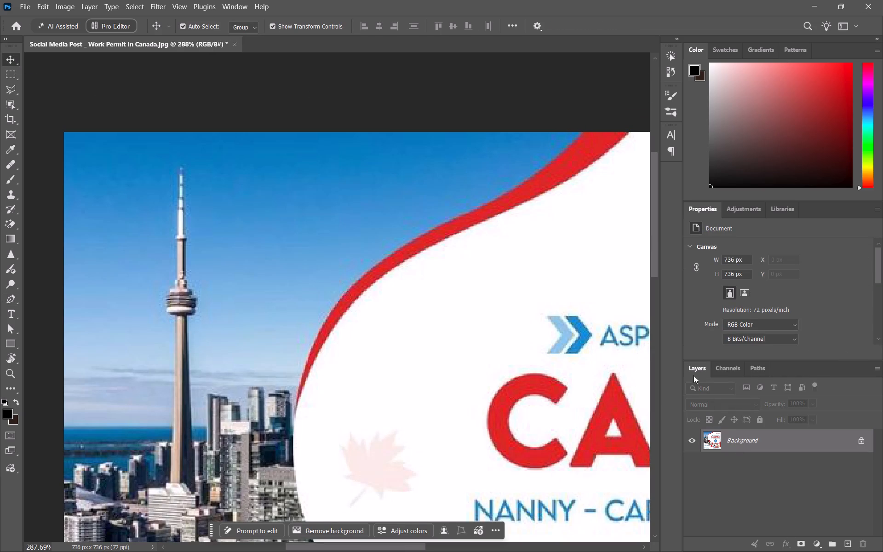
Close the Social Media Post _ Work Permit In Canada.jpg document without saving its changes.
{"action": "scroll", "coordinate": [705, 431], "scroll_direction": "down", "scroll_amount": 10}
{"action": "key", "text": "p"}
{"action": "scroll", "coordinate": [553, 351], "scroll_direction": "up", "scroll_amount": 4}
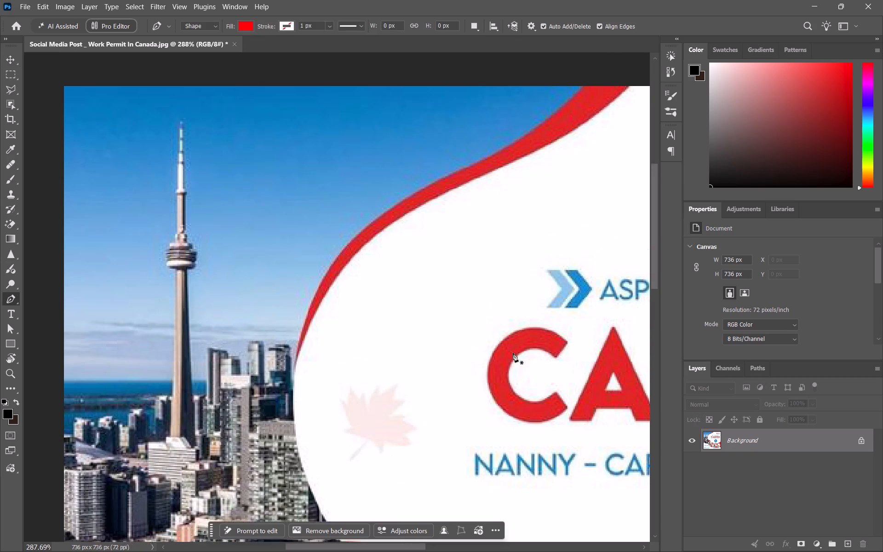
{"action": "scroll", "coordinate": [513, 353], "scroll_direction": "up", "scroll_amount": 2}
{"action": "scroll", "coordinate": [466, 349], "scroll_direction": "up", "scroll_amount": 4}
{"action": "left_click", "coordinate": [772, 442]}
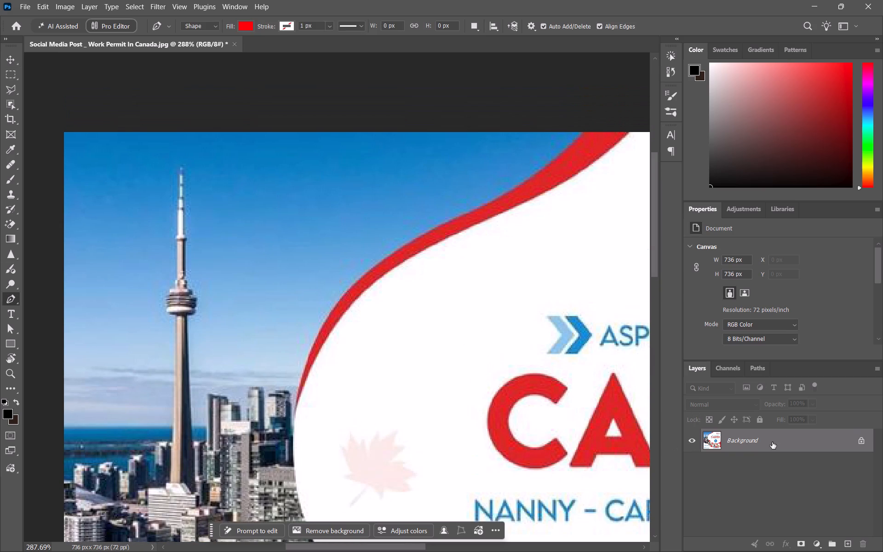
{"action": "left_click", "coordinate": [233, 44]}
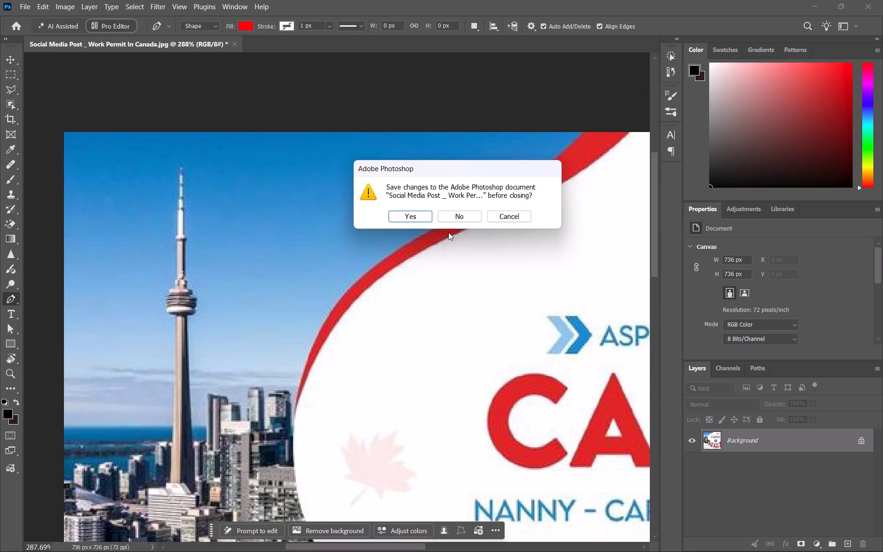
{"action": "left_click", "coordinate": [448, 210]}
{"action": "left_click", "coordinate": [450, 216]}
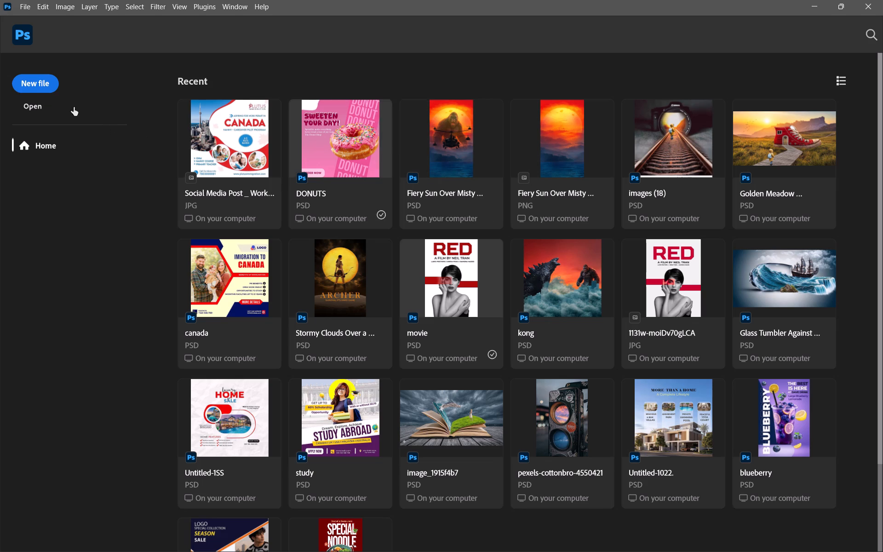
Create a new 1080 × 1080 pixel RGB document at 72 pixels/inch with a white background.
{"action": "left_click", "coordinate": [28, 84]}
{"action": "left_click_drag", "start_coordinate": [551, 200], "coordinate": [545, 201]}
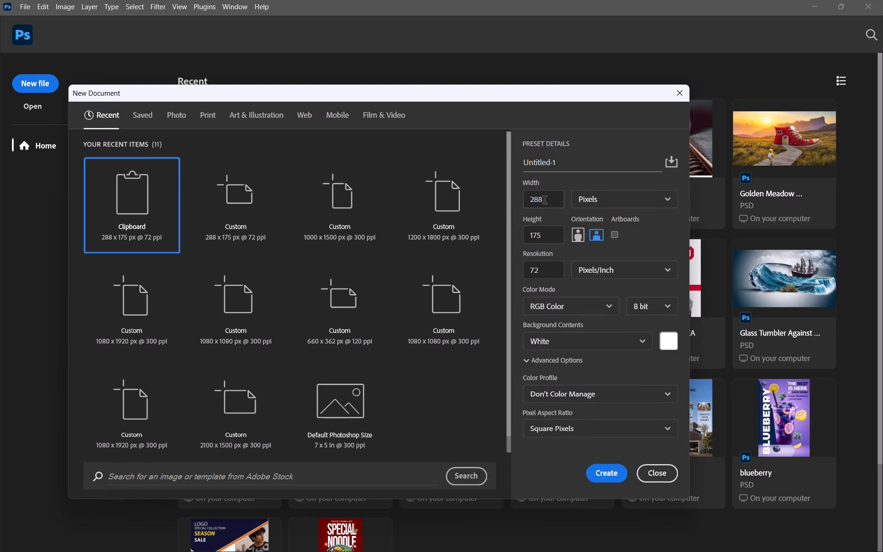
{"action": "left_click_drag", "start_coordinate": [545, 201], "coordinate": [0, 263]}
{"action": "key", "text": "End"}
{"action": "key", "text": "Insert"}
{"action": "key", "text": "Up"}
{"action": "key", "text": "Insert"}
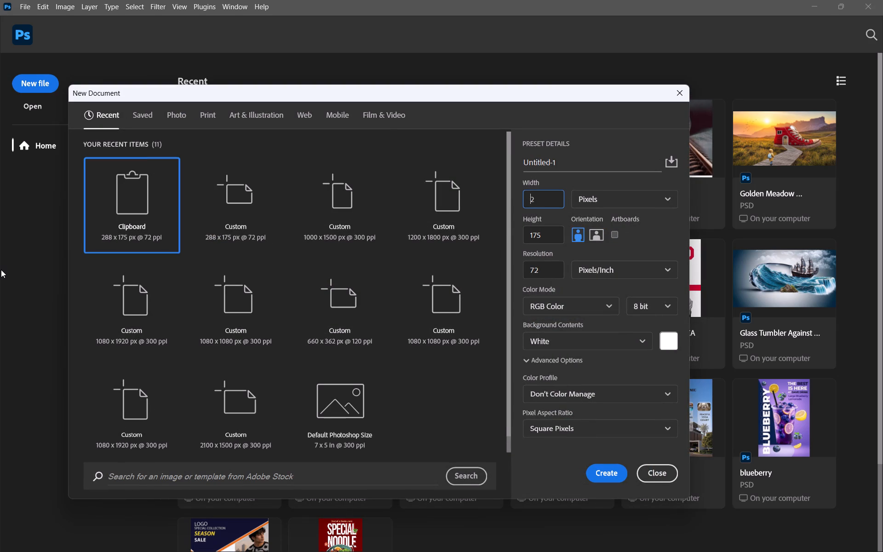
{"action": "type", "text": "10"}
{"action": "type", "text": "80"}
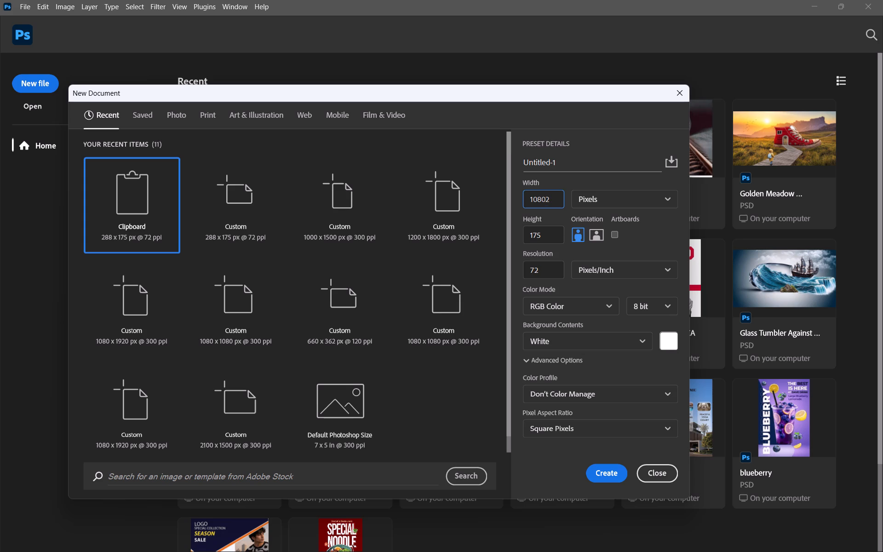
{"action": "key", "text": "Delete"}
{"action": "left_click_drag", "start_coordinate": [559, 233], "coordinate": [0, 193]}
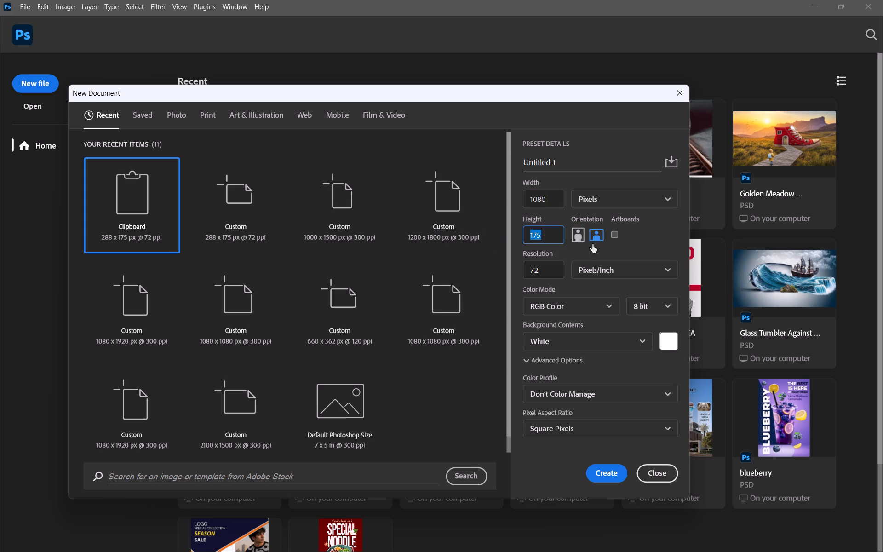
{"action": "left_click", "coordinate": [580, 236]}
{"action": "left_click_drag", "start_coordinate": [553, 237], "coordinate": [343, 229]}
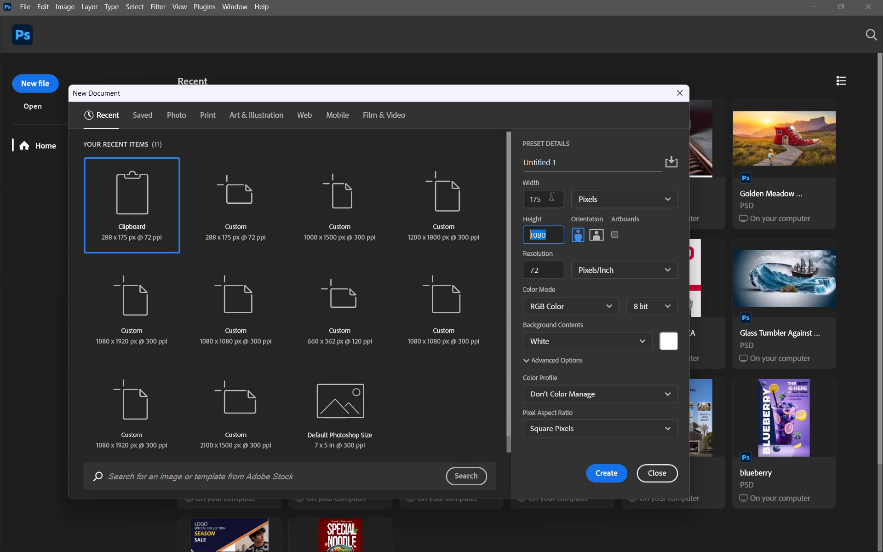
{"action": "left_click_drag", "start_coordinate": [551, 197], "coordinate": [241, 187]}
{"action": "type", "text": "1080"}
{"action": "left_click_drag", "start_coordinate": [552, 233], "coordinate": [106, 223]}
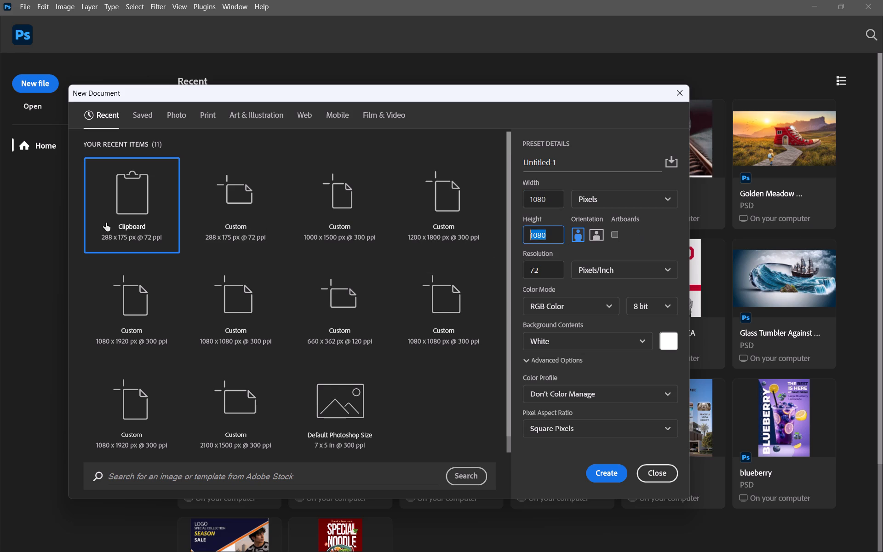
{"action": "left_click_drag", "start_coordinate": [106, 223], "coordinate": [148, 229]}
{"action": "type", "text": "19"}
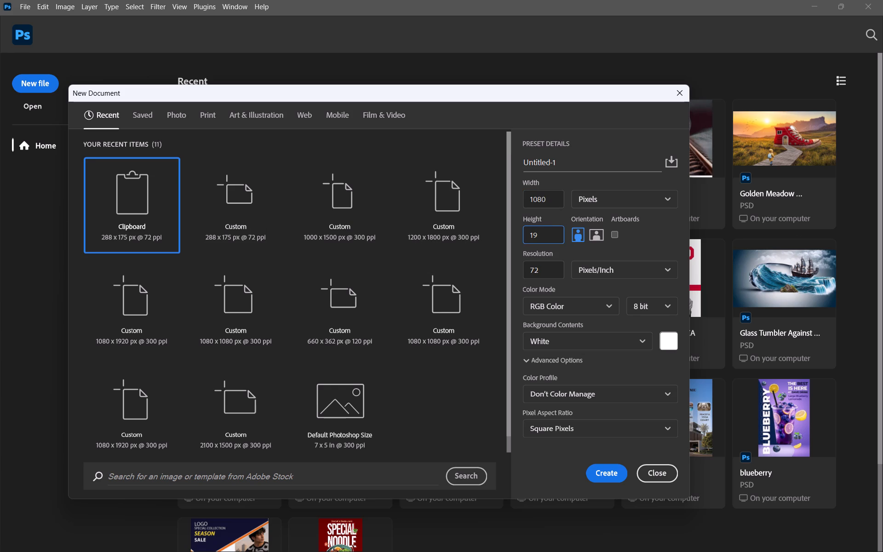
{"action": "key", "text": "BackSpace"}
{"action": "type", "text": "080"}
{"action": "key", "text": "Return"}
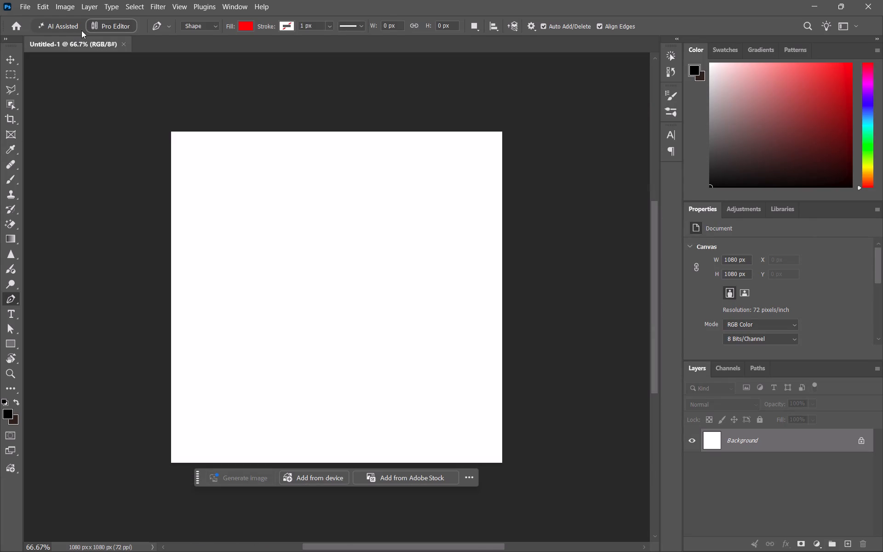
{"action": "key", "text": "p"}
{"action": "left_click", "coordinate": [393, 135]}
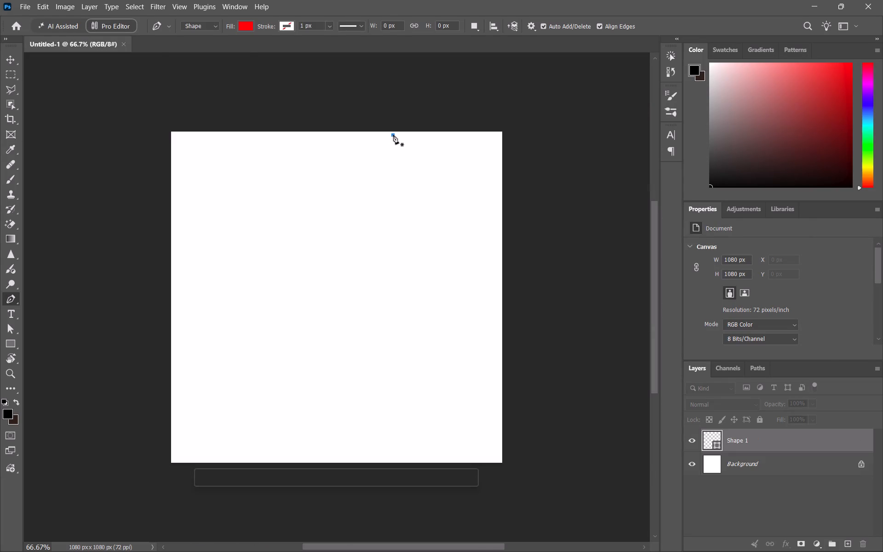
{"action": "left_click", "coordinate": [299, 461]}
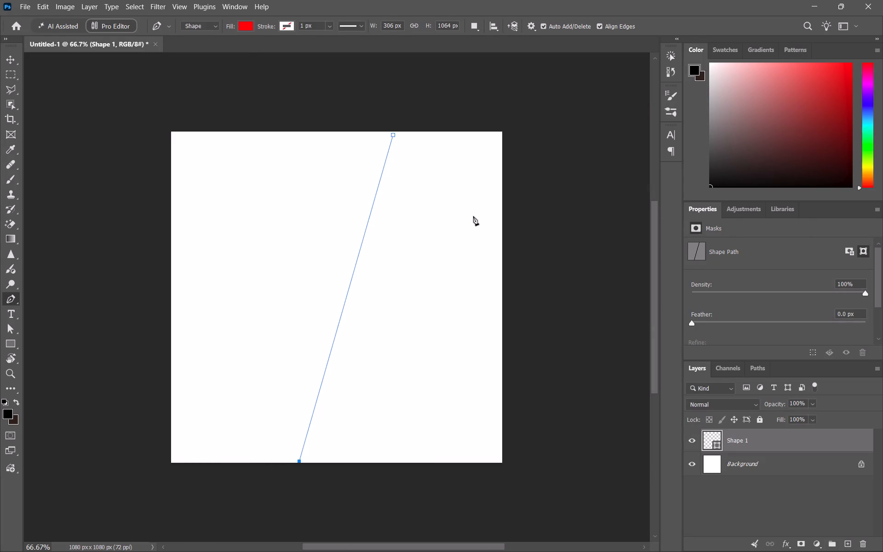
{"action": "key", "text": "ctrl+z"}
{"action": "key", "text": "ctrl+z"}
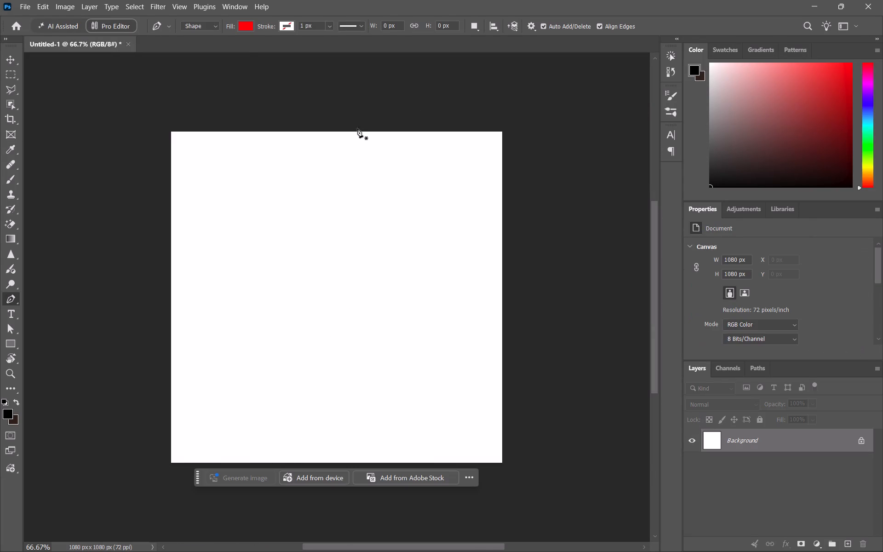
Draw a closed slanted red band about 623 × 1086 px with the Pen tool, spanning the canvas from top to bottom edge.
{"action": "left_click", "coordinate": [372, 132]}
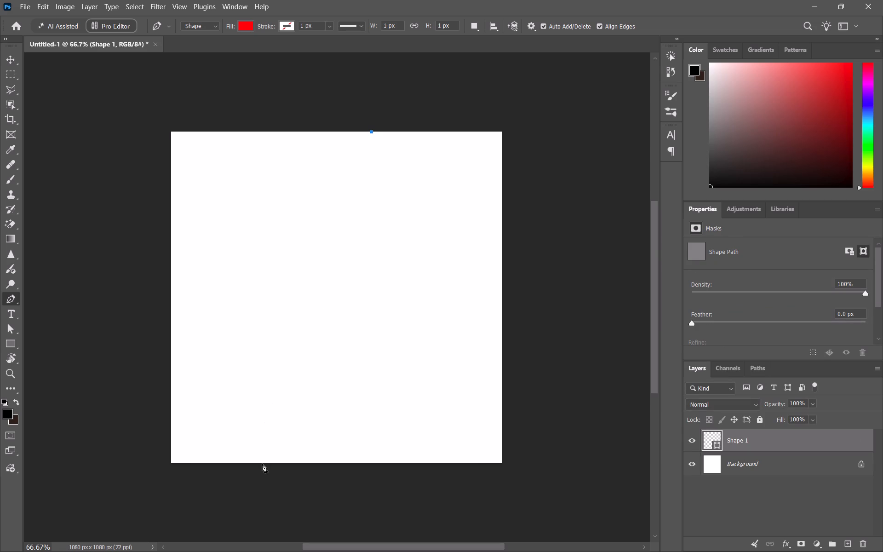
{"action": "left_click", "coordinate": [266, 462]}
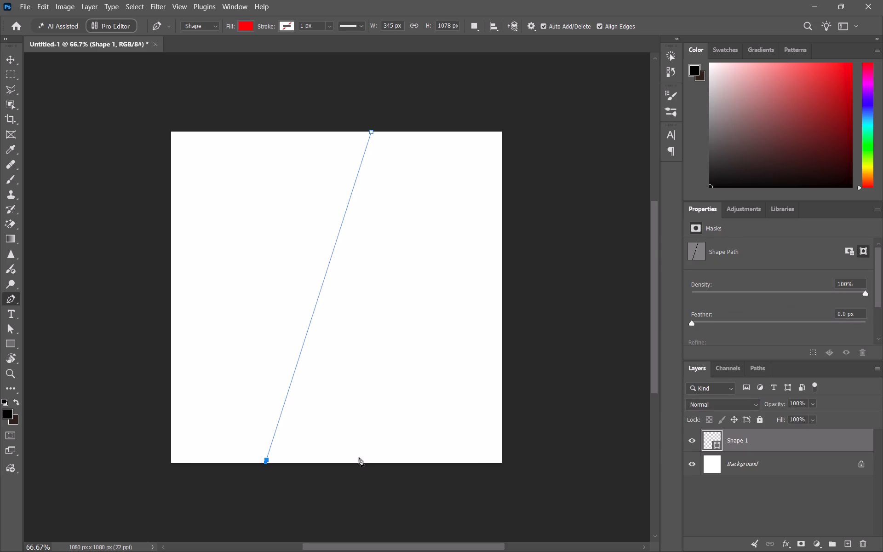
{"action": "left_click", "coordinate": [371, 461]}
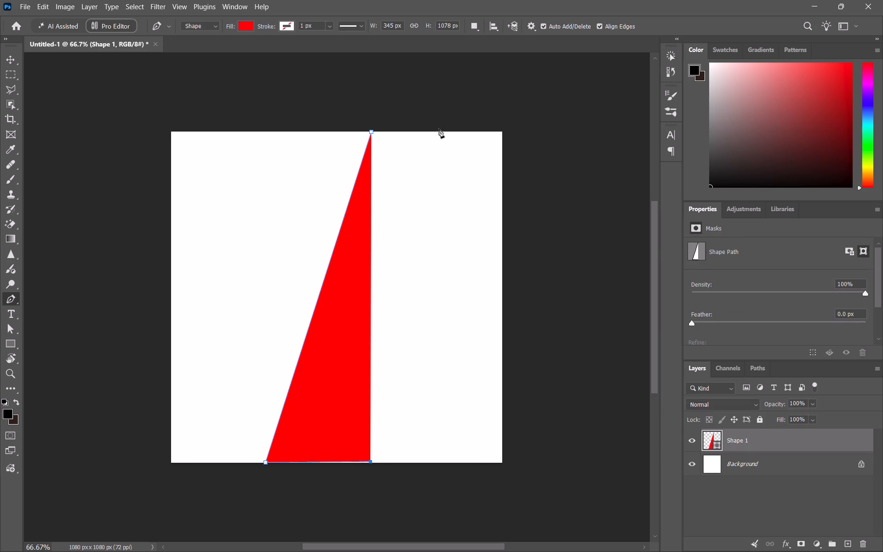
{"action": "left_click", "coordinate": [445, 132]}
{"action": "key", "text": "ctrl+z"}
{"action": "left_click", "coordinate": [454, 137]}
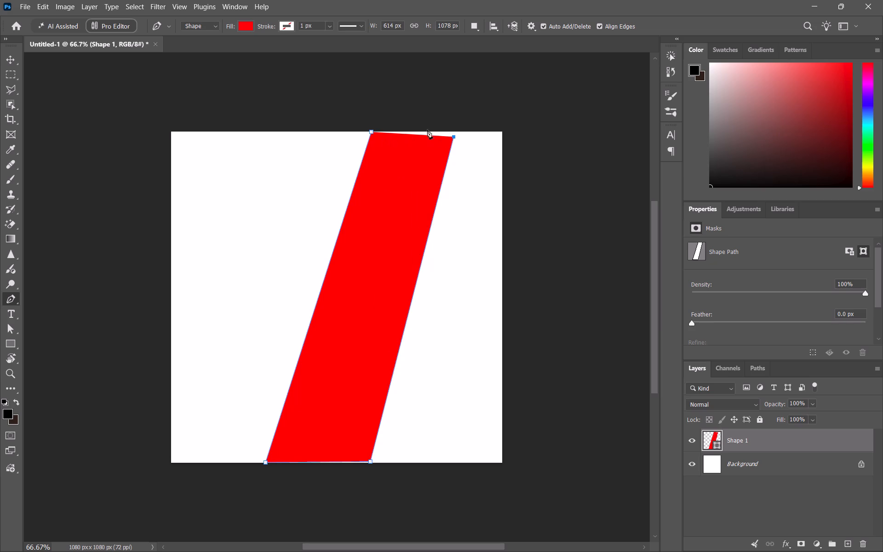
{"action": "key", "text": "ctrl+z"}
{"action": "left_click", "coordinate": [457, 129]}
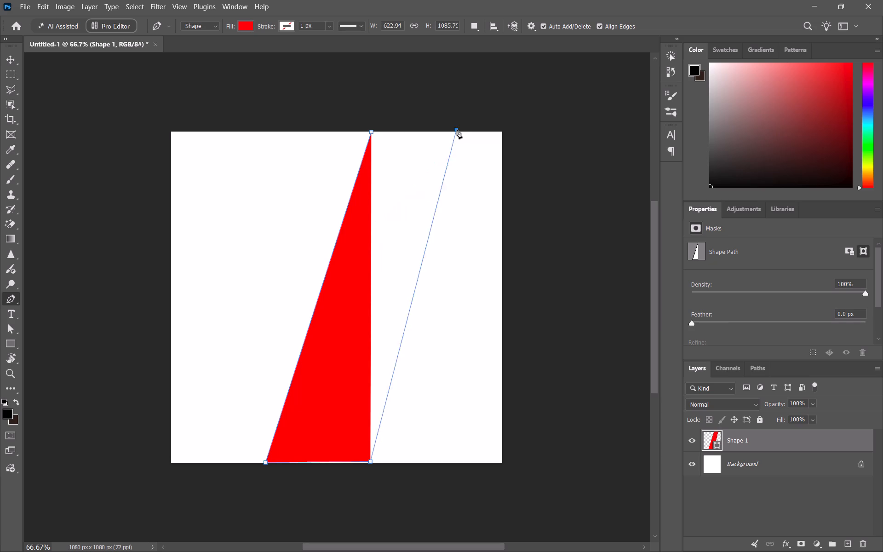
{"action": "left_click", "coordinate": [373, 133]}
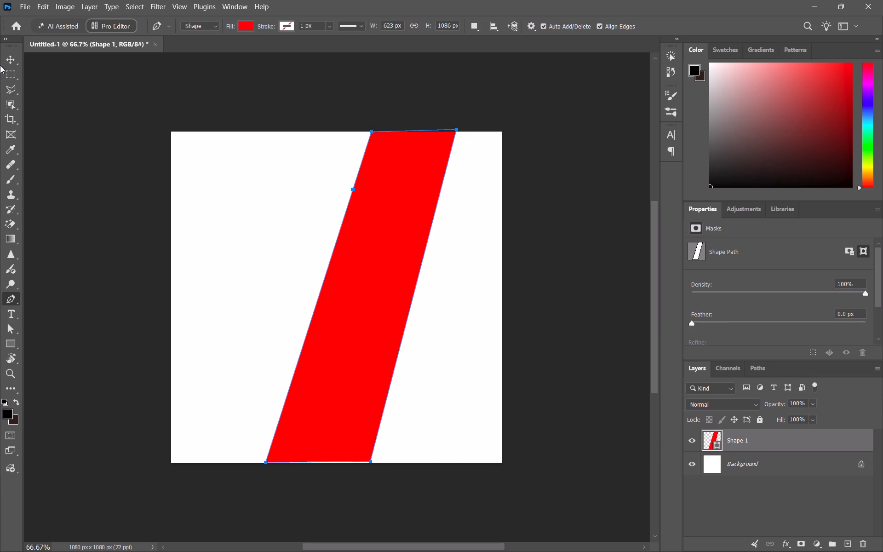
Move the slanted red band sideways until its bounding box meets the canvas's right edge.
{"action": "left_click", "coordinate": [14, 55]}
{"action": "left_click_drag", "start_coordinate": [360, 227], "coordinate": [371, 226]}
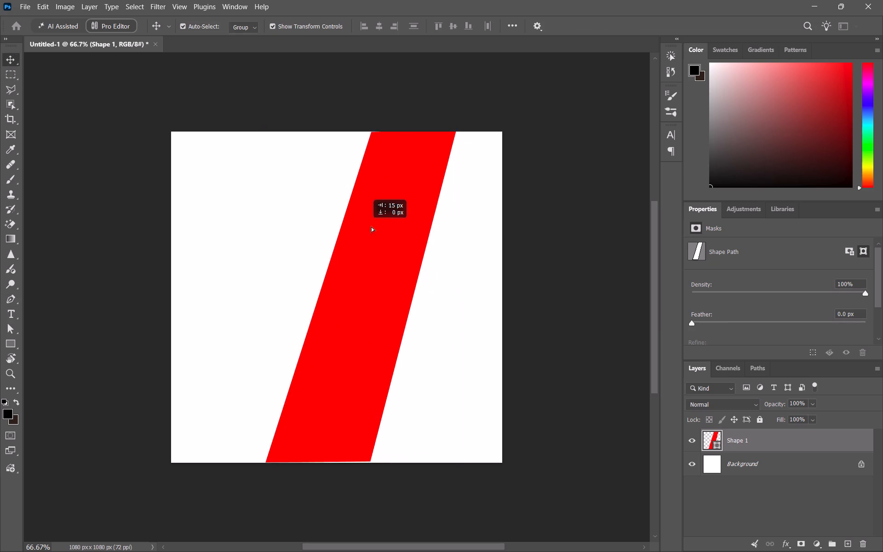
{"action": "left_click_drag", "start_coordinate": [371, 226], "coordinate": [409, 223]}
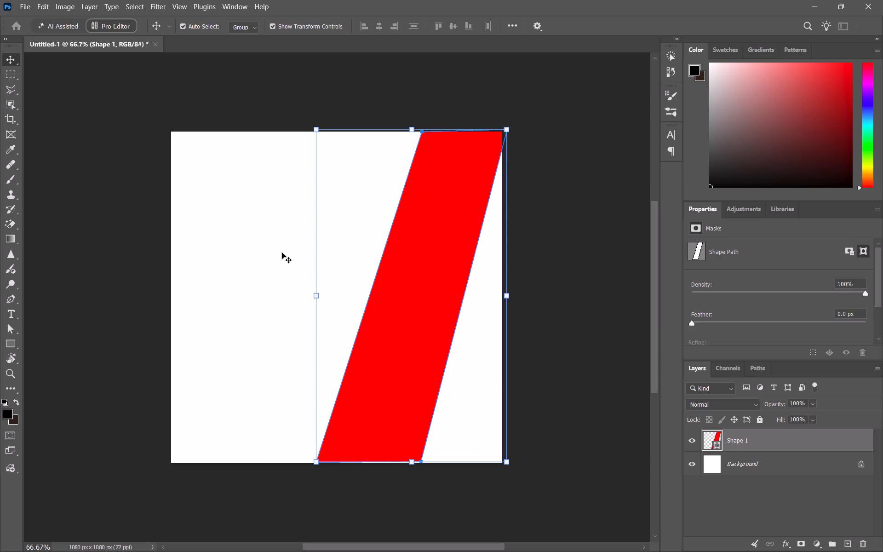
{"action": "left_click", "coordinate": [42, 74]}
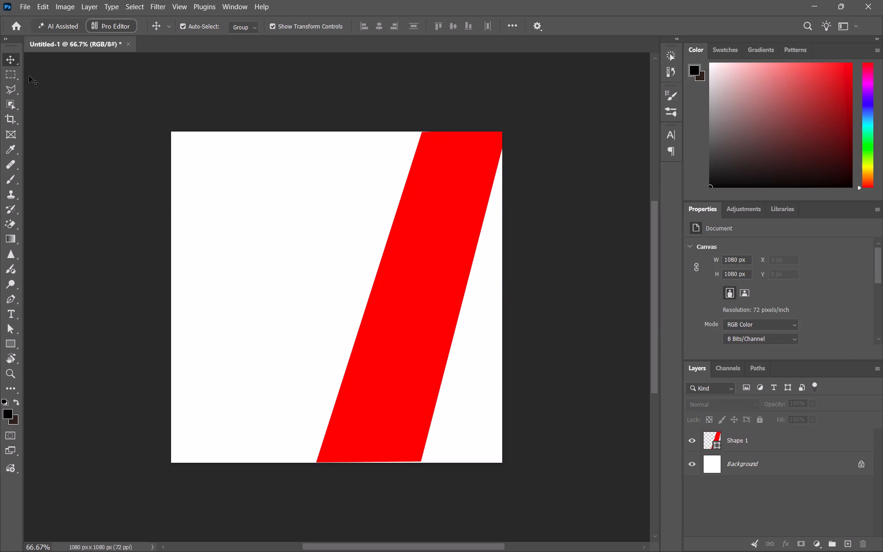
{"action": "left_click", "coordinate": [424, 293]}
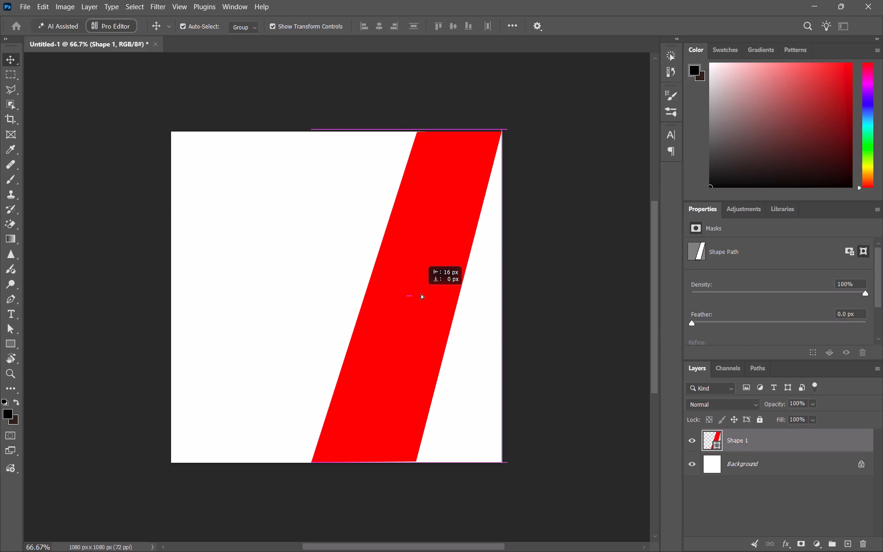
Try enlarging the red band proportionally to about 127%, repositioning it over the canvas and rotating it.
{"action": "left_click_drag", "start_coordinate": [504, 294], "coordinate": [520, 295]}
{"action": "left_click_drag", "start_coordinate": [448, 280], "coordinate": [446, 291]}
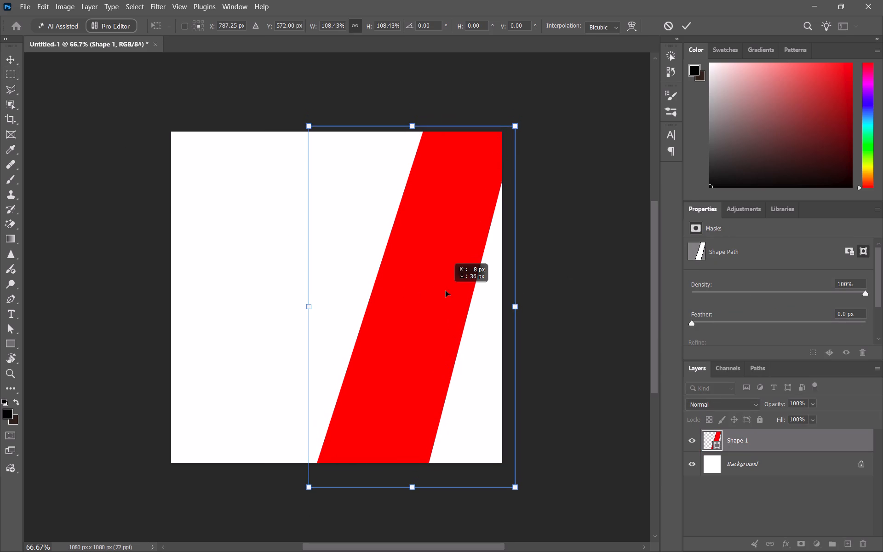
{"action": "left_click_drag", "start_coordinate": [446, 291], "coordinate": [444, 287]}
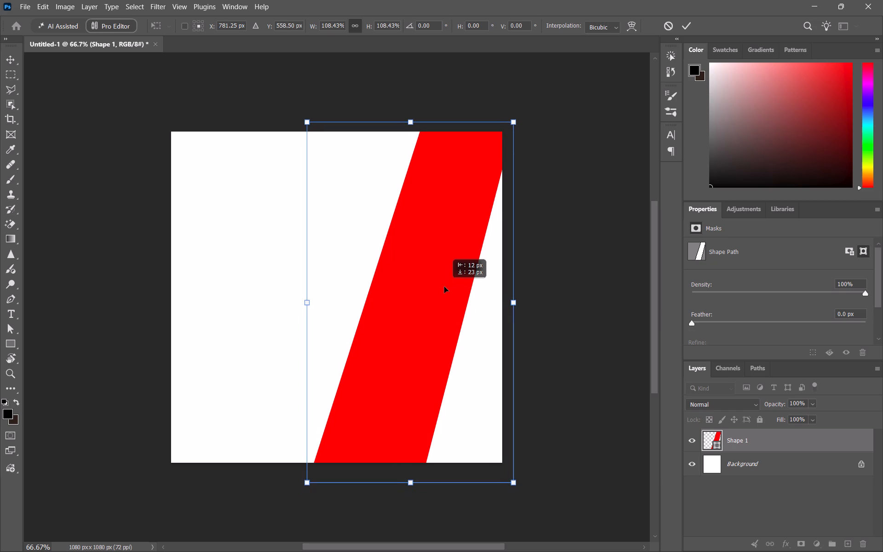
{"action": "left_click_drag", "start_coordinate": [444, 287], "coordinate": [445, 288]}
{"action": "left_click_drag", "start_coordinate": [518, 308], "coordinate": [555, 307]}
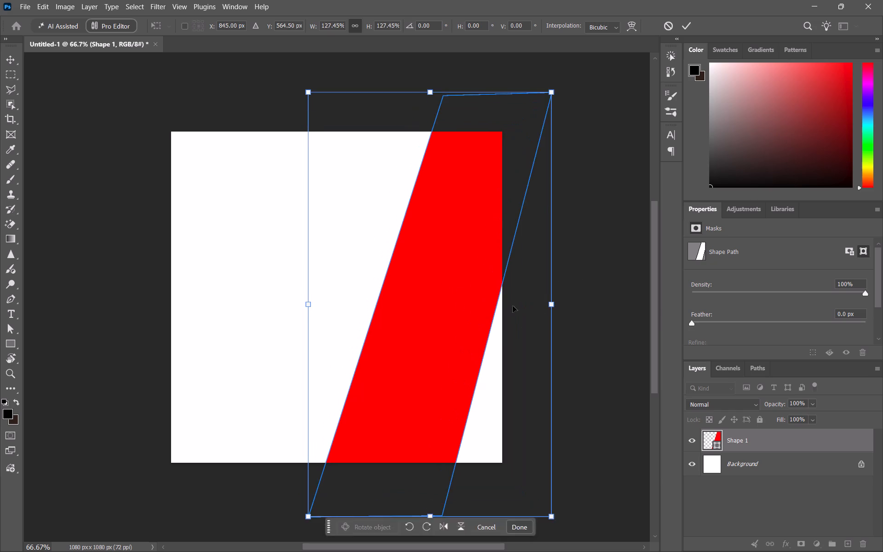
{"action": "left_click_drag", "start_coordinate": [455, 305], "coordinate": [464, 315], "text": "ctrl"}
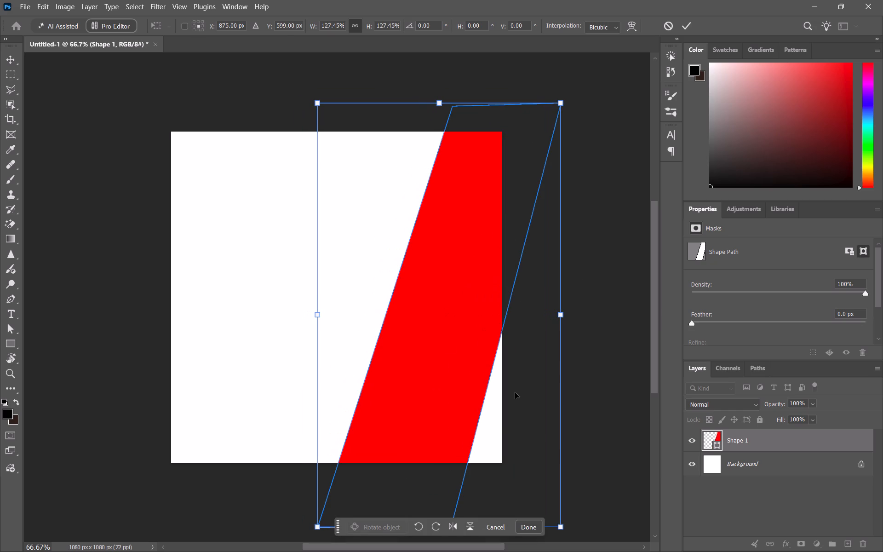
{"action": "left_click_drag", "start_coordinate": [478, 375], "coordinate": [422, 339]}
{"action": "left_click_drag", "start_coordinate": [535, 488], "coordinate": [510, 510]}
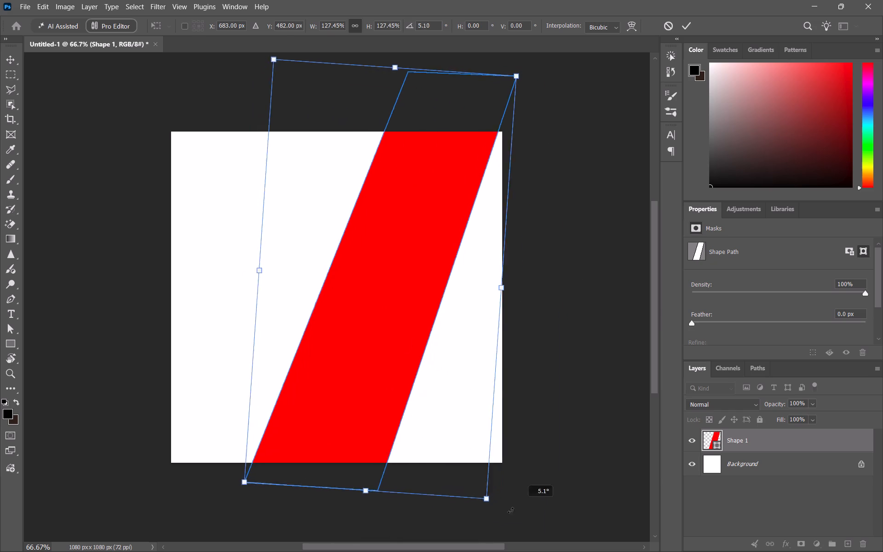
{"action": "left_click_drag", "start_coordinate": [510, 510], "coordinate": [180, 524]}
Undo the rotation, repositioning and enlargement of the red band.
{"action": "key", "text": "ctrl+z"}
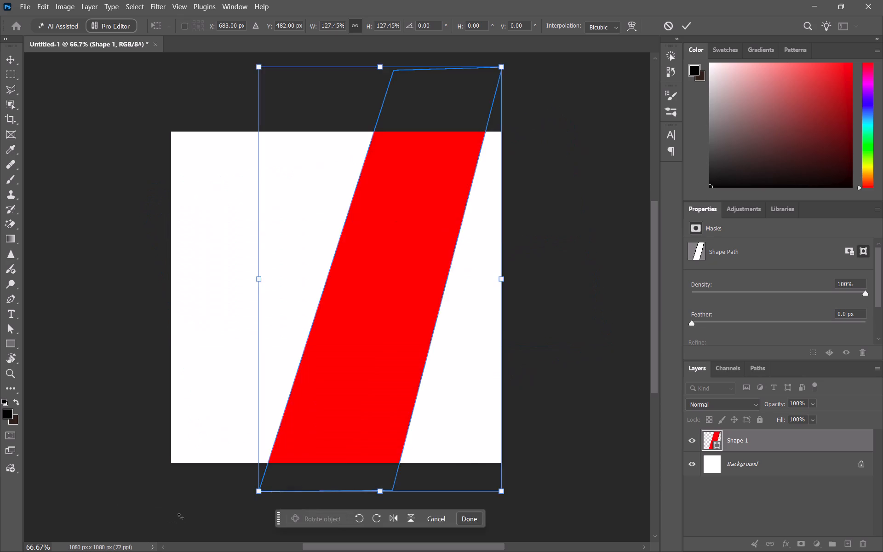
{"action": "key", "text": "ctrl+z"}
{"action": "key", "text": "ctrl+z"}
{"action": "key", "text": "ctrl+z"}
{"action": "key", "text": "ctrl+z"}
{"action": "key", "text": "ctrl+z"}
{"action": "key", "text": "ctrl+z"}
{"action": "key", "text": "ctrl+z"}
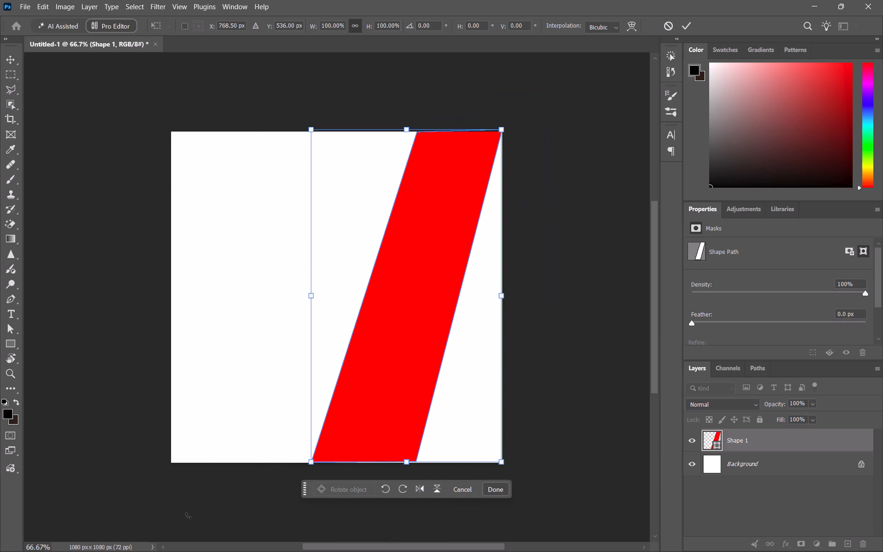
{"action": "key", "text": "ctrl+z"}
Delete the Shape 1 layer containing the slanted red band.
{"action": "left_click", "coordinate": [752, 444]}
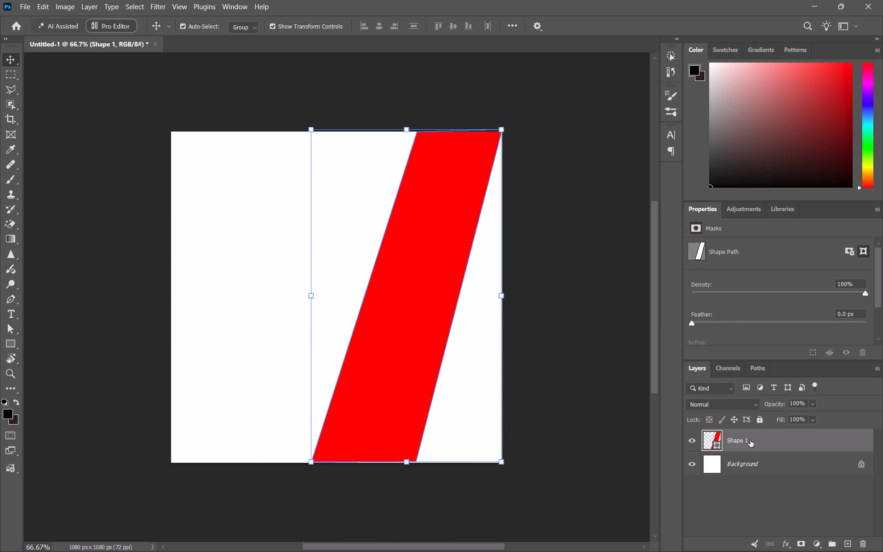
{"action": "key", "text": "Delete"}
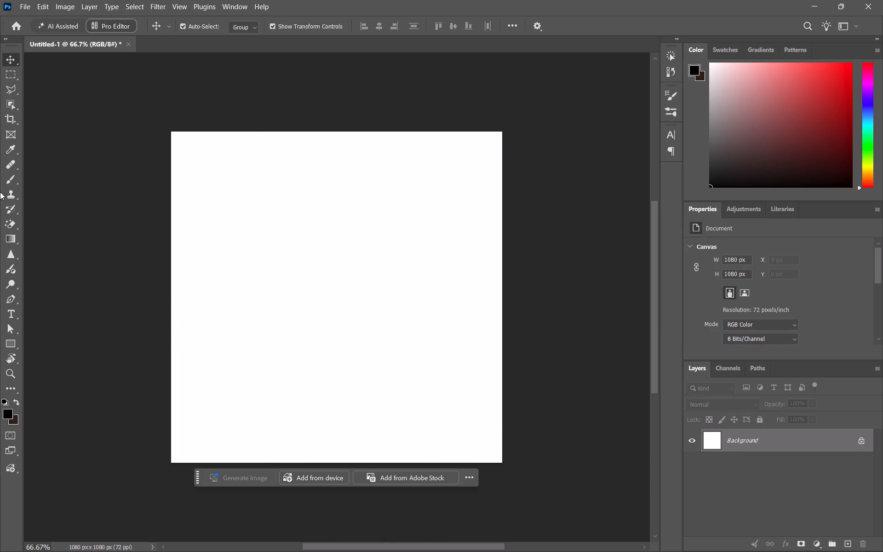